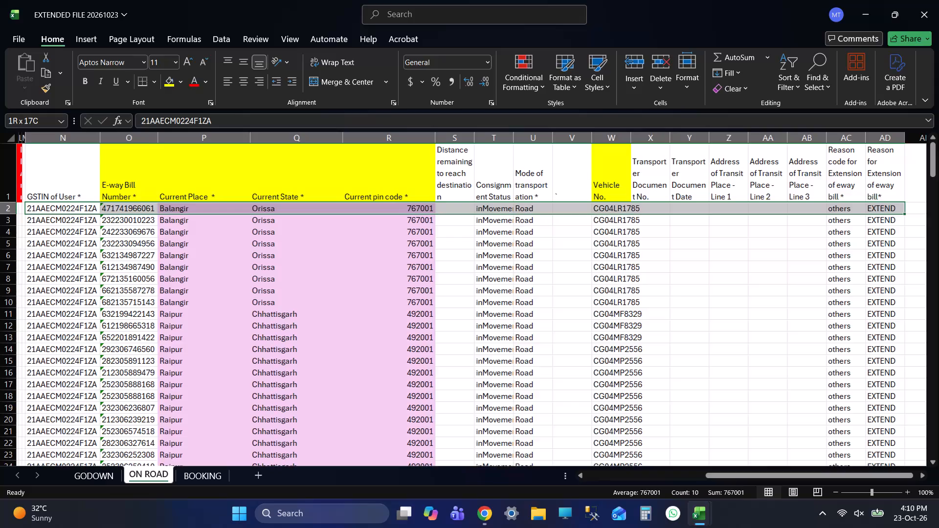
Copy the ON ROAD data block from N2:AD2 down to the last row into Sheet1 of MOVEMENT EXTEND, starting at A2.
key(ctrl+shift+Down)
key(ctrl+c)
key(ctrl+c)
key(ctrl+c)
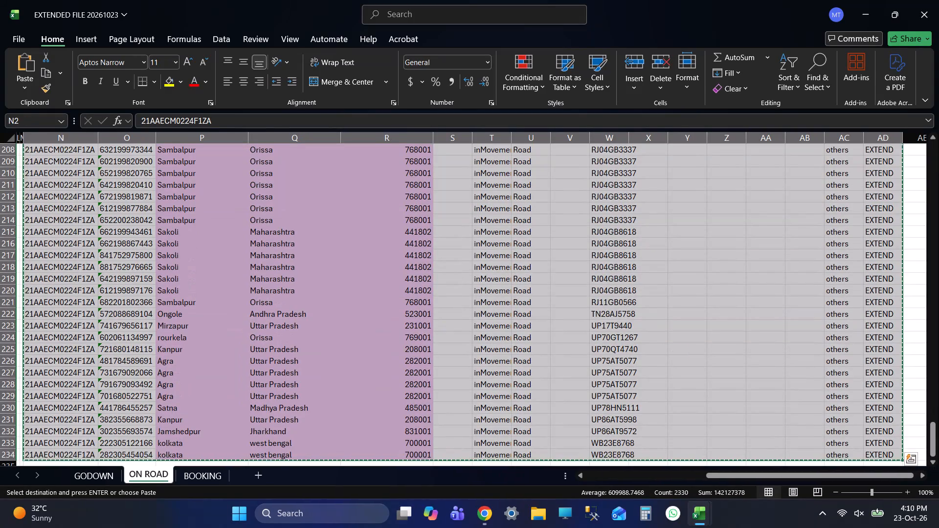
key(alt+Tab)
key(Up)
key(Down)
key(ctrl+v)
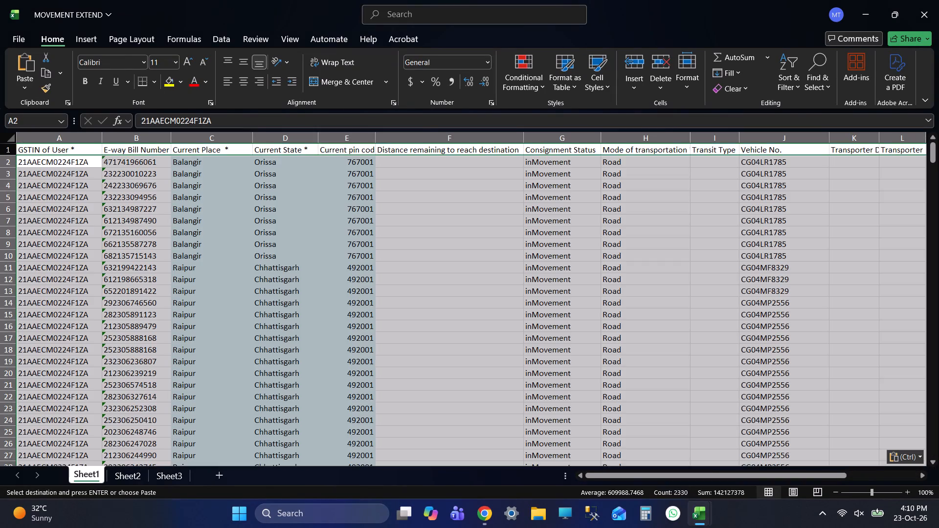
Return to the first data row and save the MOVEMENT EXTEND workbook.
key(ctrl+Up)
key(Down)
key(ctrl+s)
key(ctrl+s)
key(ctrl+s)
Compare the top rows of the ON ROAD sheet and MOVEMENT EXTEND, saving MOVEMENT EXTEND again.
key(alt+Tab)
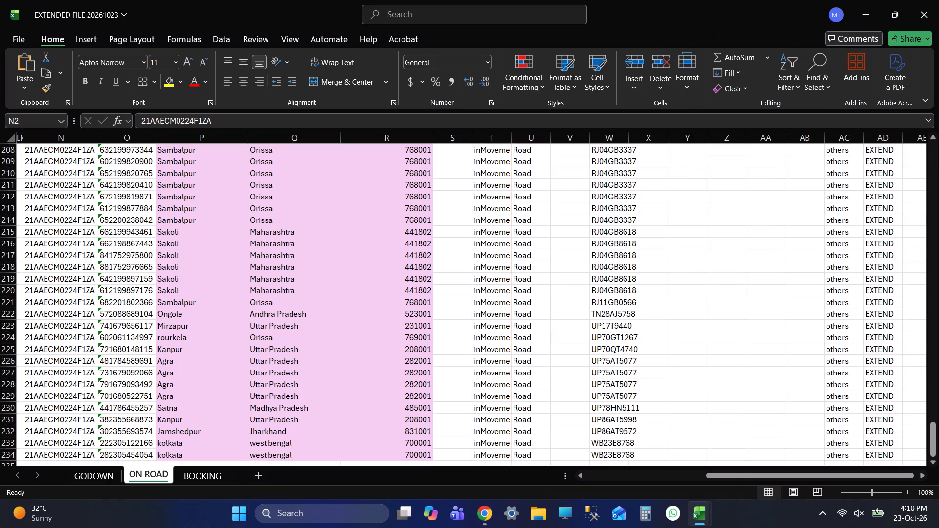
key(ctrl+Up)
key(Up)
key(Up)
key(Down)
key(alt+Tab)
key(ctrl+Up)
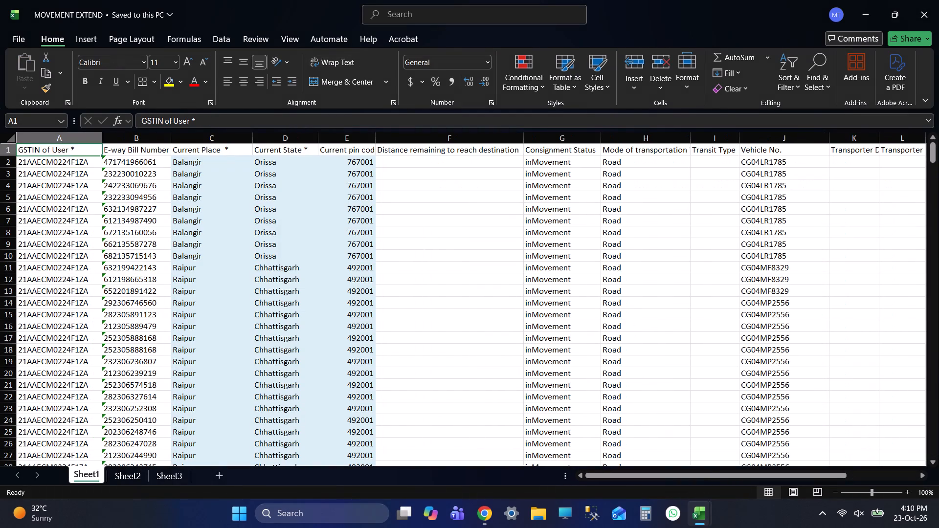
key(Up)
key(Up)
key(ctrl+s)
key(ctrl+s)
Go to the last data row of the ON ROAD sheet and save EXTENDED FILE 20261023.
key(alt+Tab)
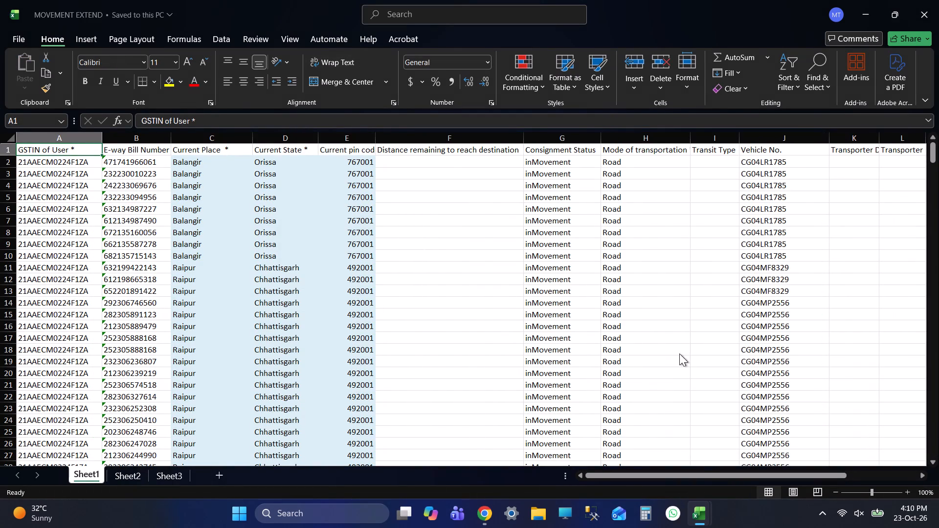
key(ctrl+Down)
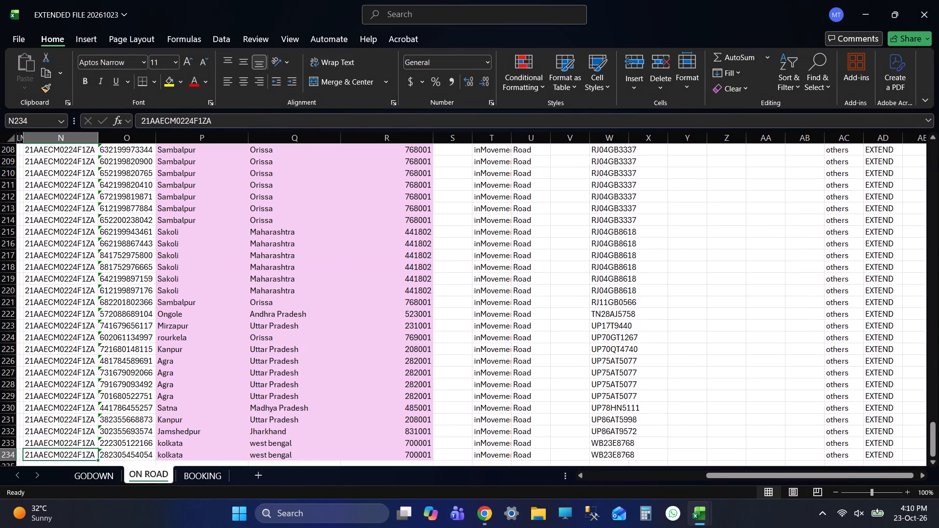
key(ctrl+s)
key(ctrl+s)
key(ctrl+s)
Compare the last data rows of MOVEMENT EXTEND with those of the ON ROAD sheet in EXTENDED FILE 20261023.
key(alt+Tab)
key(ctrl+Down)
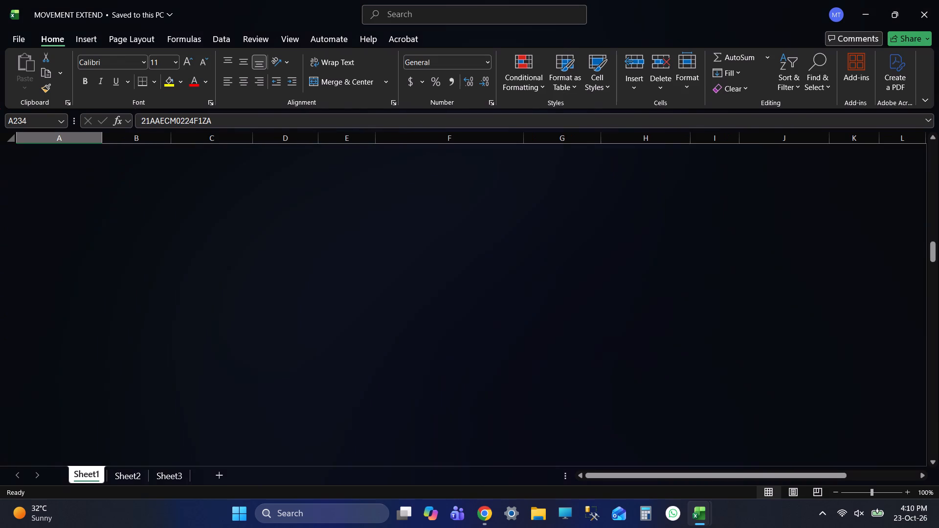
key(ctrl+s)
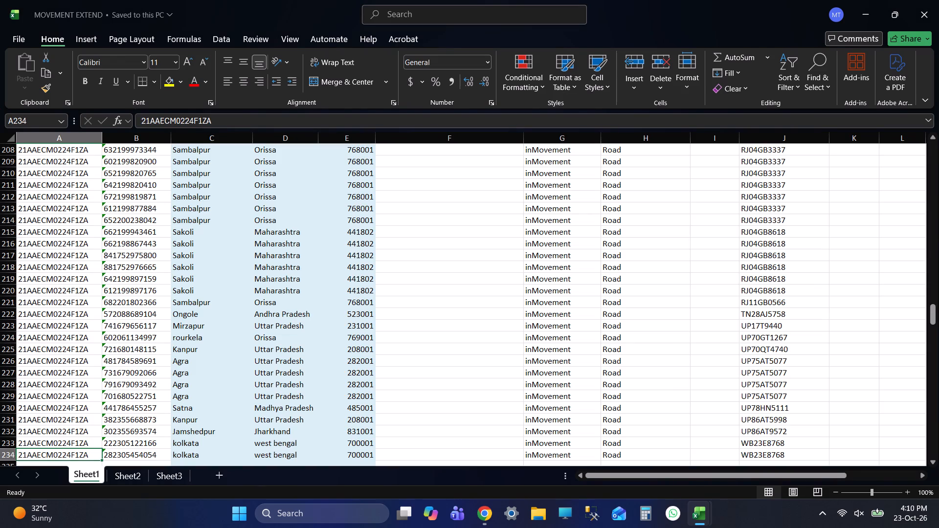
scroll(311, 383, down, 5)
scroll(316, 419, up, 2)
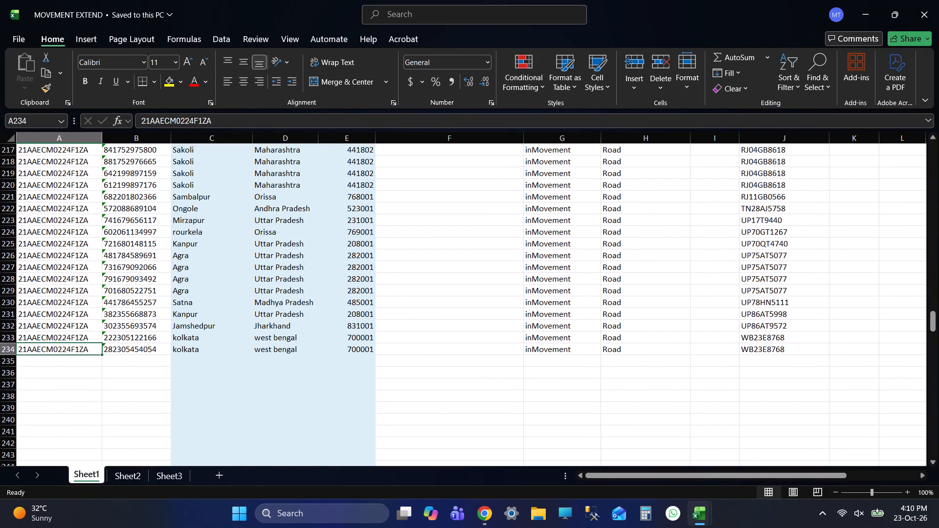
key(alt+Tab)
scroll(372, 351, down, 4)
scroll(362, 373, up, 1)
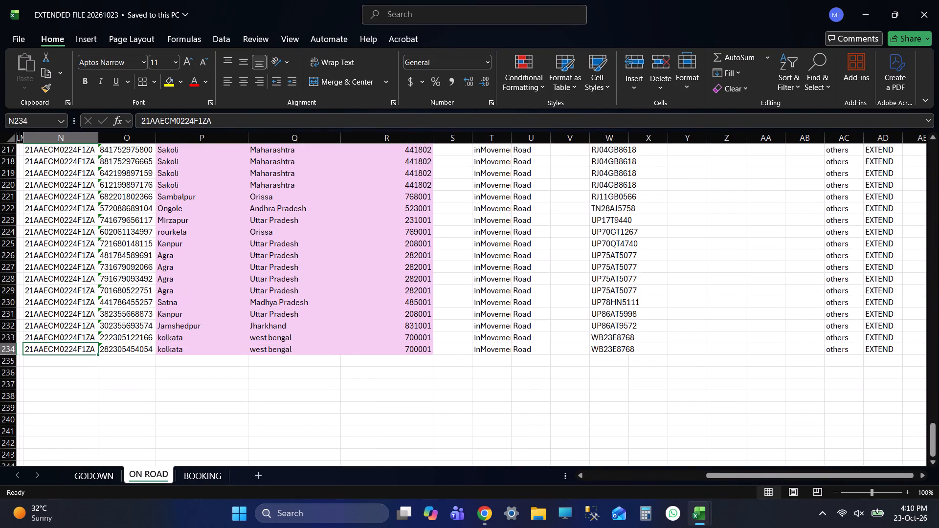
key(alt+Tab)
key(alt+Tab)
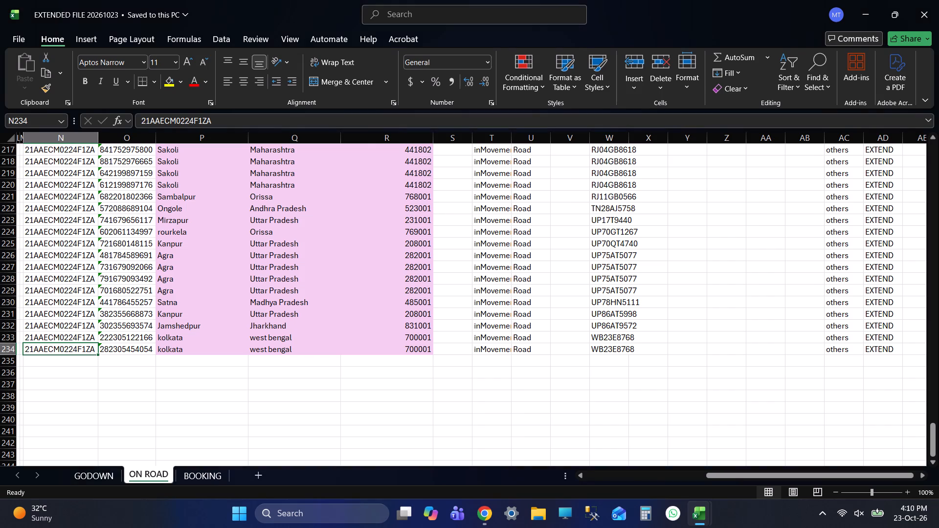
key(alt+Tab)
key(alt+Tab)
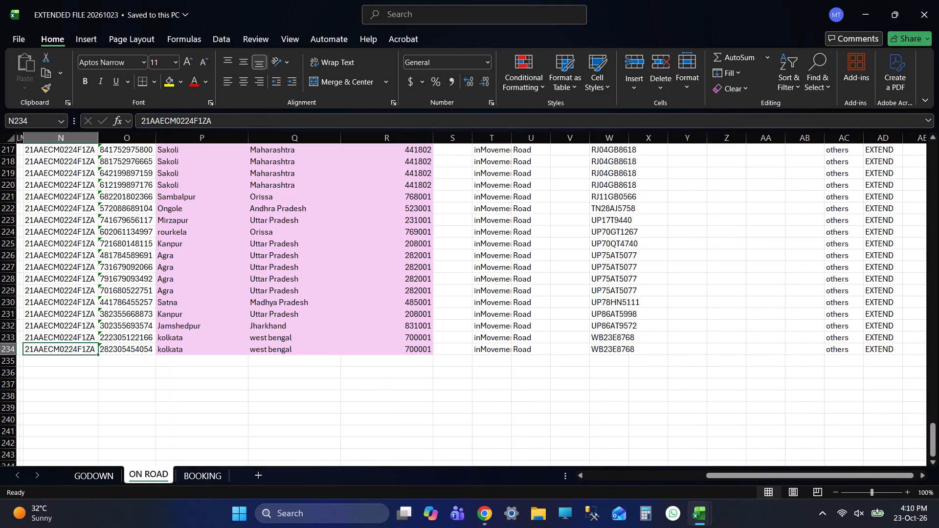
key(alt+Tab)
key(alt+Tab)
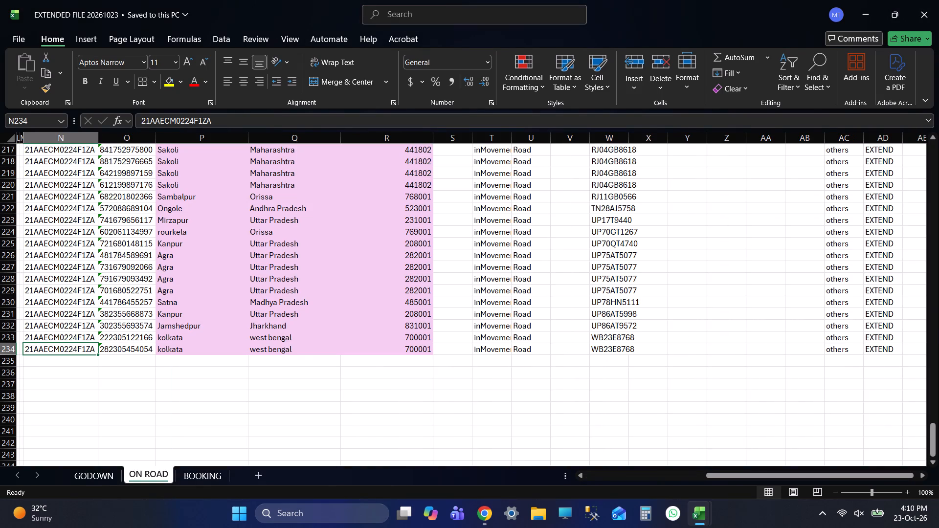
key(alt+Tab)
key(alt+Tab)
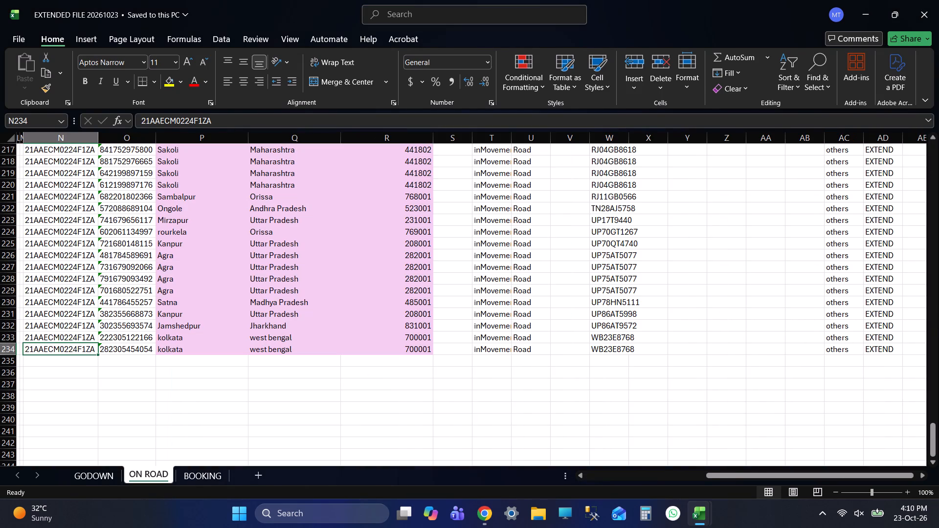
key(alt+Tab)
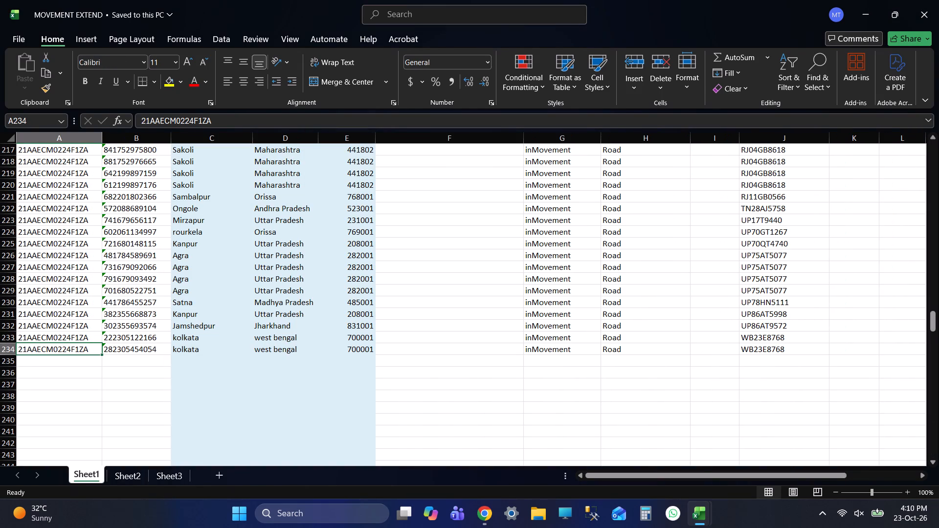
key(alt+Tab)
key(alt+Tab)
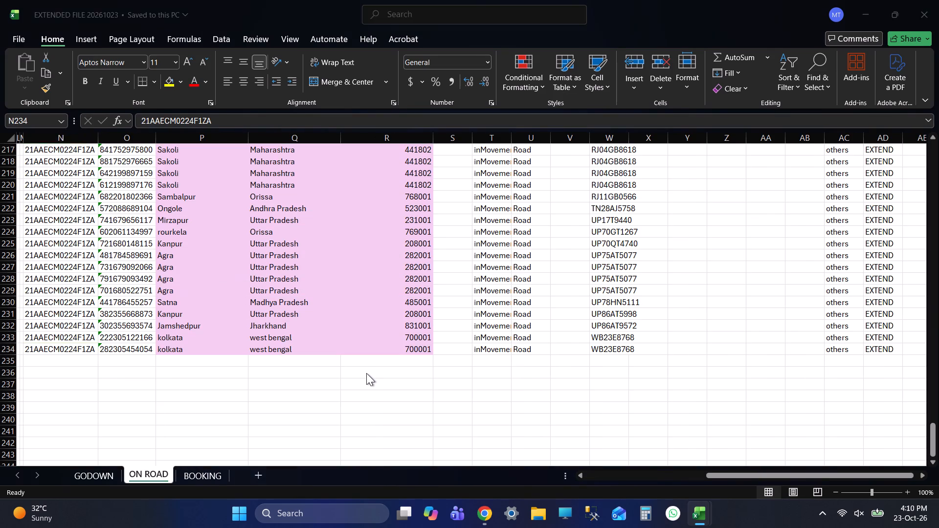
Save the MOVEMENT EXTEND workbook with the pasted e-way bill rows.
key(ctrl+s)
key(ctrl+s)
key(ctrl+s)
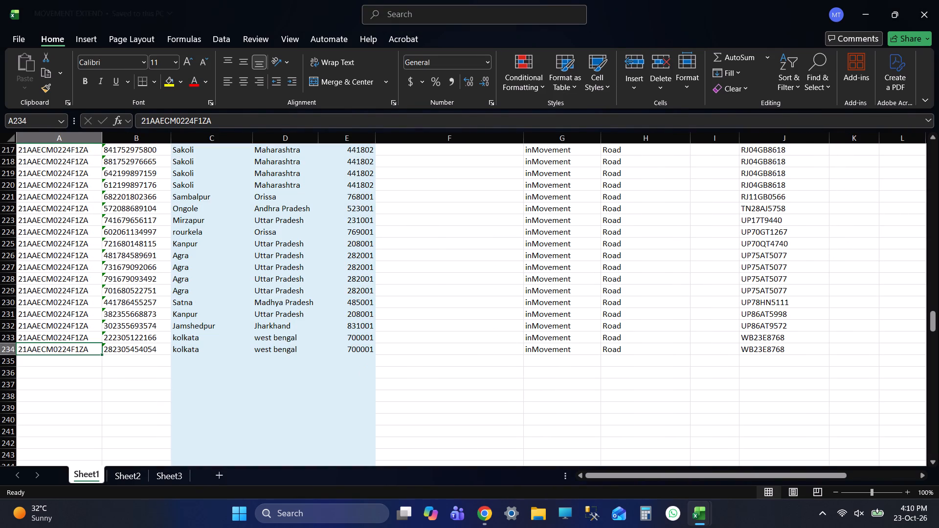
key(ctrl+s)
key(ctrl+s)
key(ctrl+s)
Check the first and last data rows of column A in MOVEMENT EXTEND and the cells below them.
key(ctrl+Up)
key(Up)
key(Up)
key(Up)
key(Down)
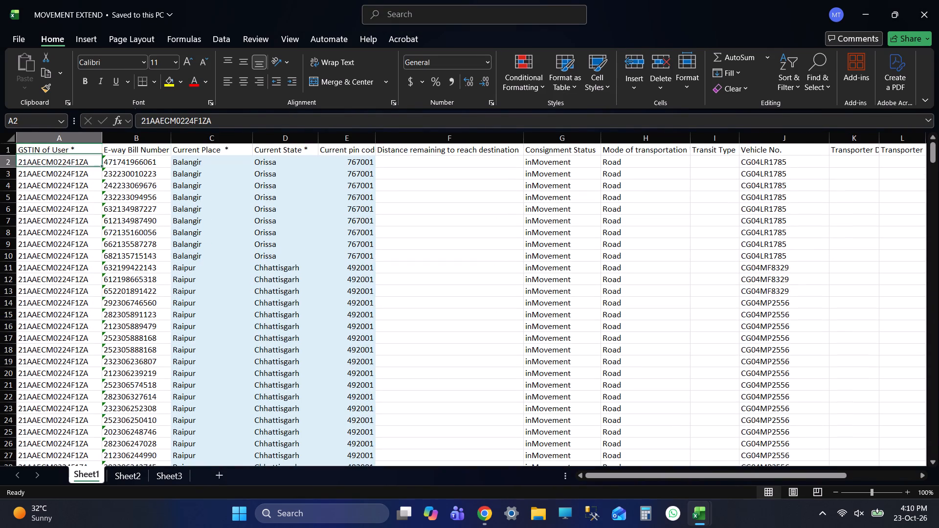
key(ctrl+Down)
key(Down)
key(Up)
key(Up)
key(Down)
key(Down)
key(Down)
key(Down)
key(Down)
key(ctrl+Up)
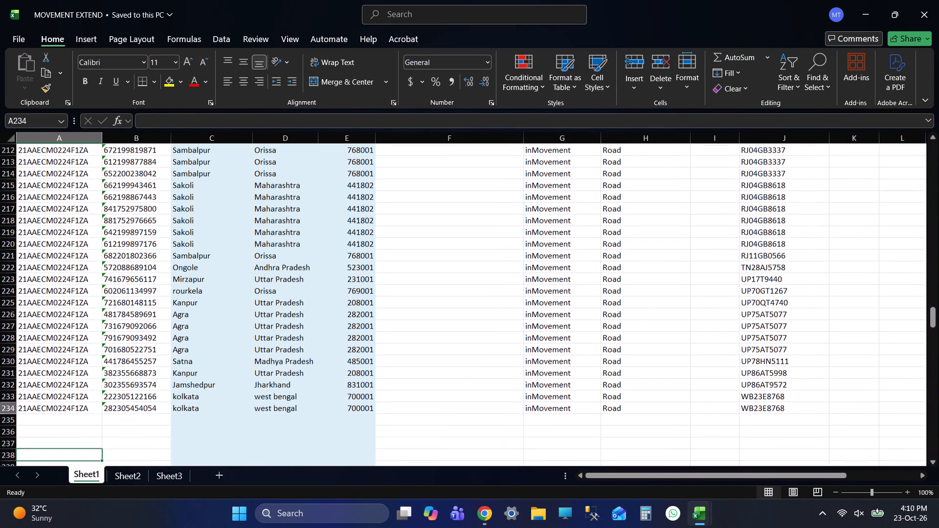
Save and close the MOVEMENT EXTEND workbook.
key(ctrl+s)
key(ctrl+s)
key(ctrl+s)
key(ctrl+s)
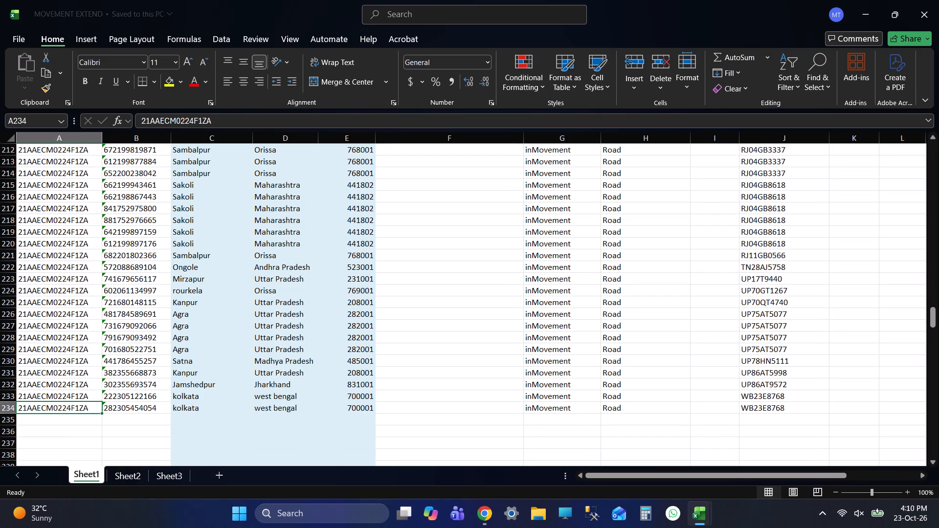
click(938, 0)
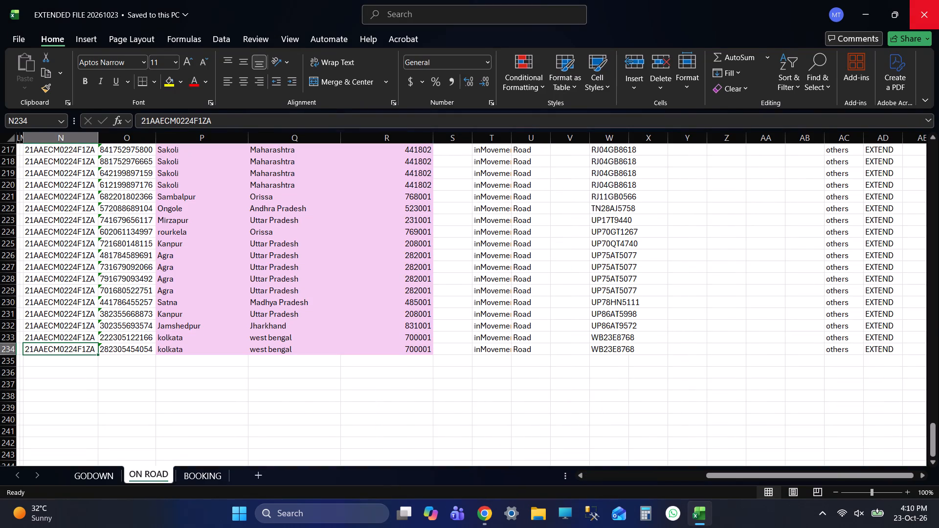
Save and close the EXTENDED FILE 20261023 workbook.
key(ctrl+s)
key(ctrl+s)
key(ctrl+s)
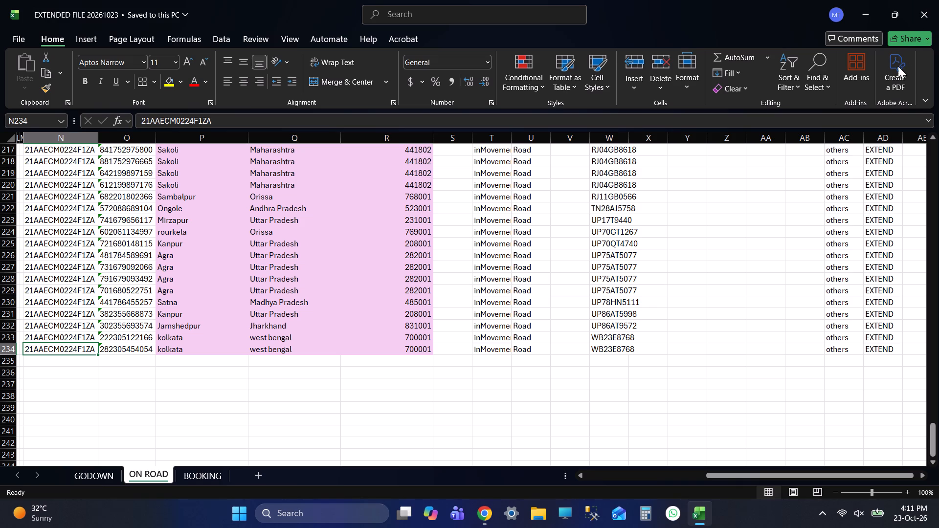
click(938, 0)
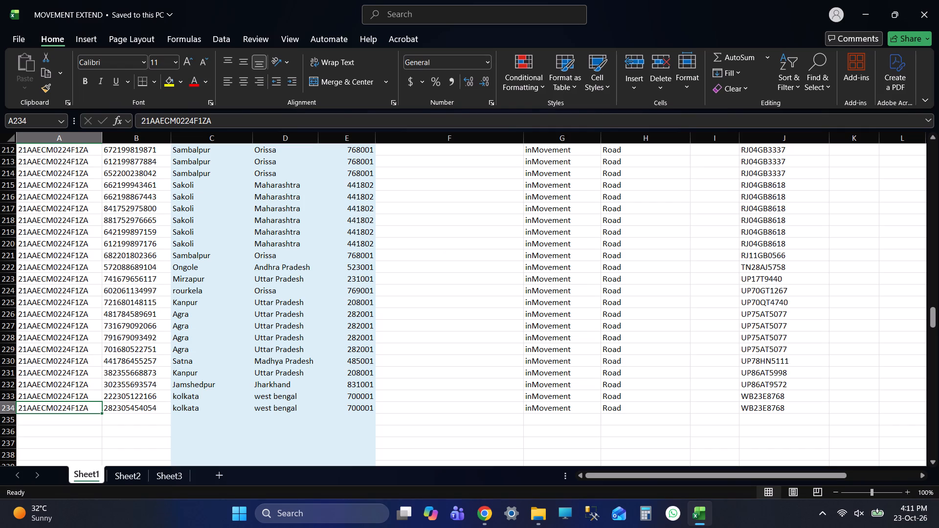
click(938, 0)
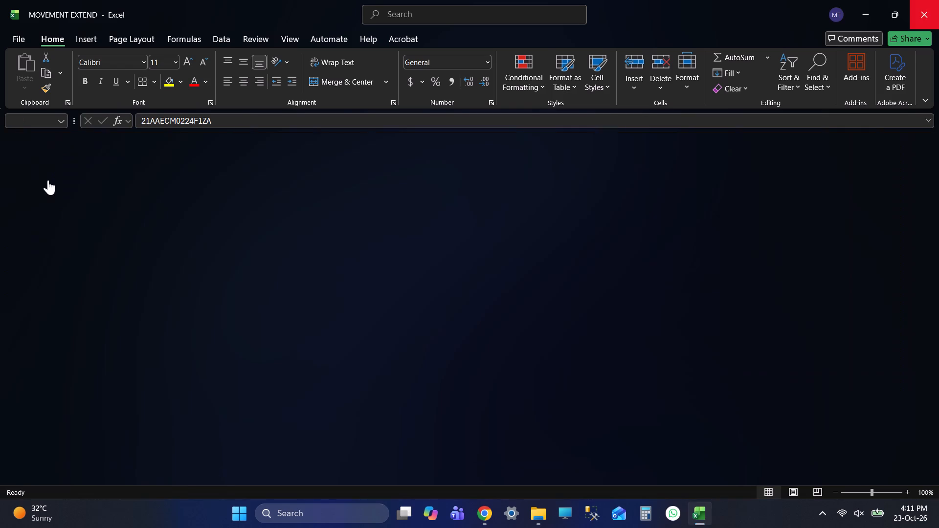
Open the IRIS_Easy_Way_Bill_v1.0_prod REMOVE AND EXTEND VALIDITY workbook from the utility folder.
click(45, 241)
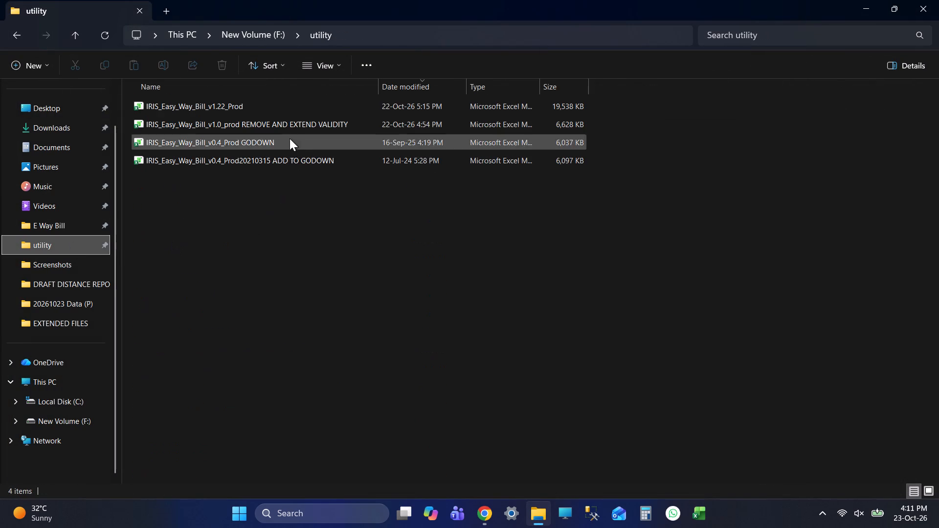
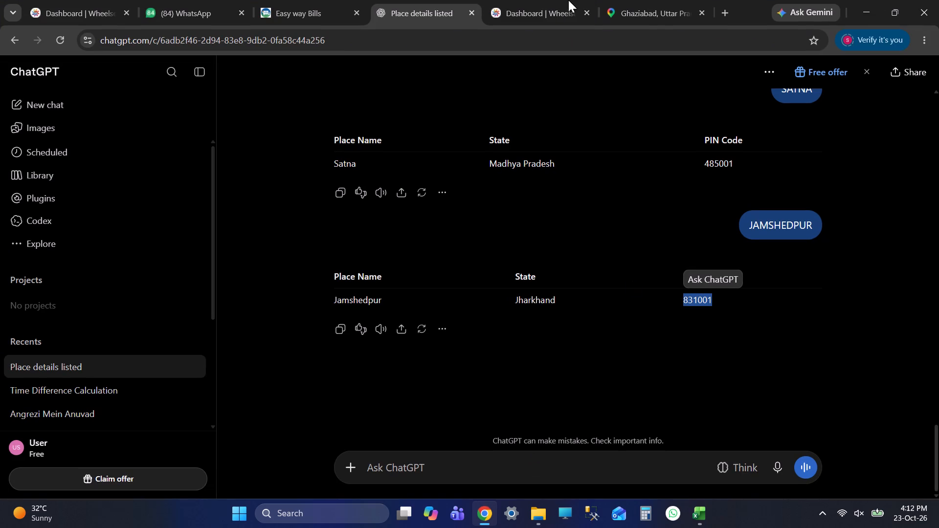
Close the Google Maps tab for Ghaziabad and the extra Wheelseye Dashboard tab.
click(660, 15)
click(700, 18)
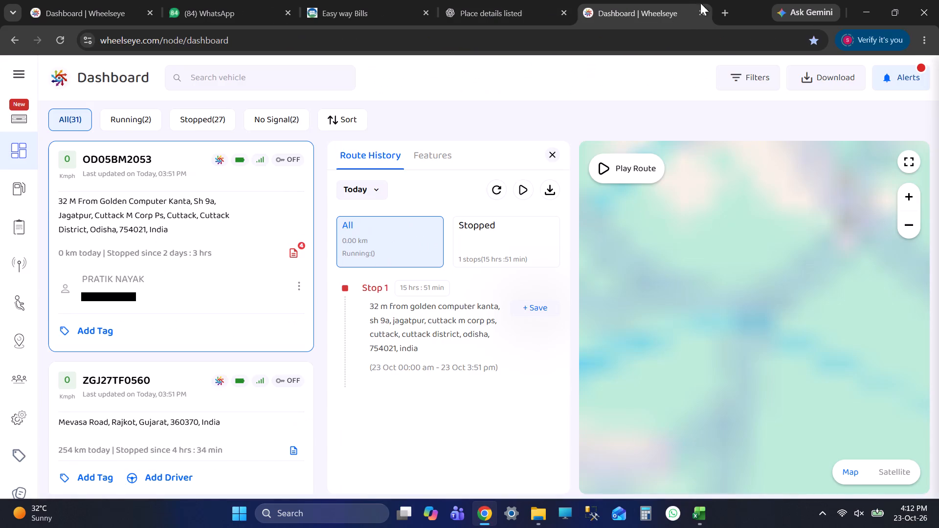
click(701, 11)
Open the bookmarked Easy Way Bill portal in a new tab and select the organisation MATA TRANSPORT PVT LTD.
click(643, 15)
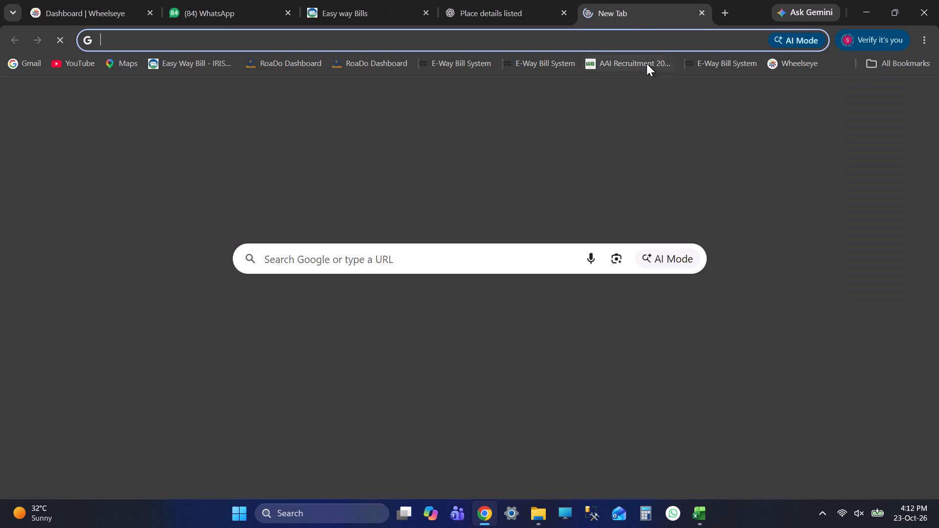
key(alt+Tab)
key(alt+Tab)
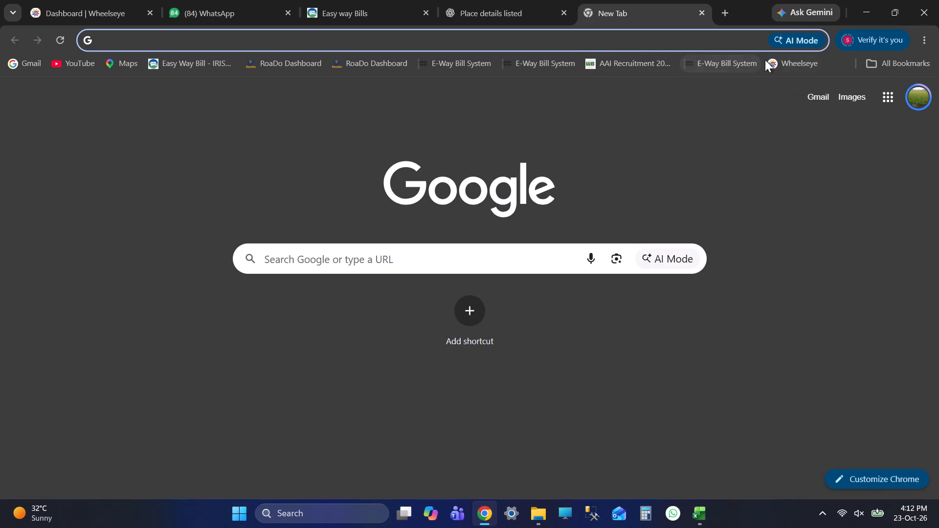
click(208, 61)
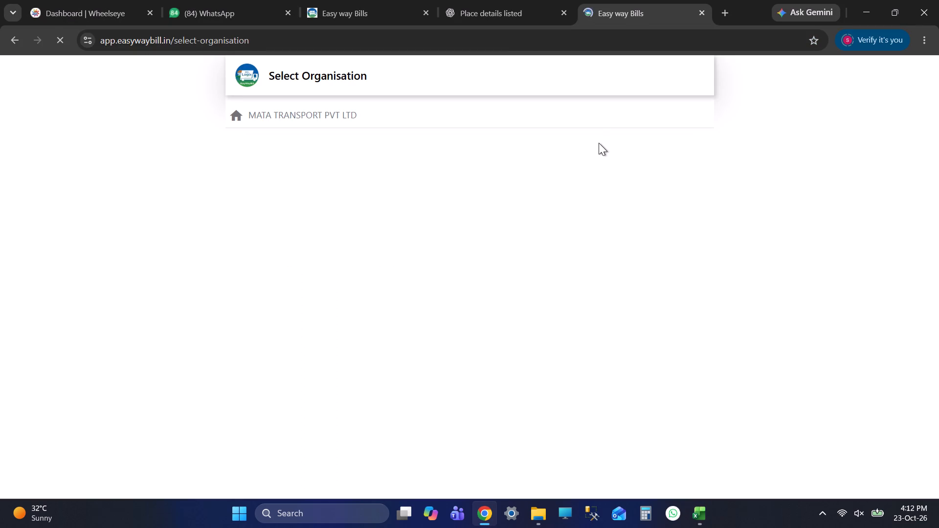
click(358, 117)
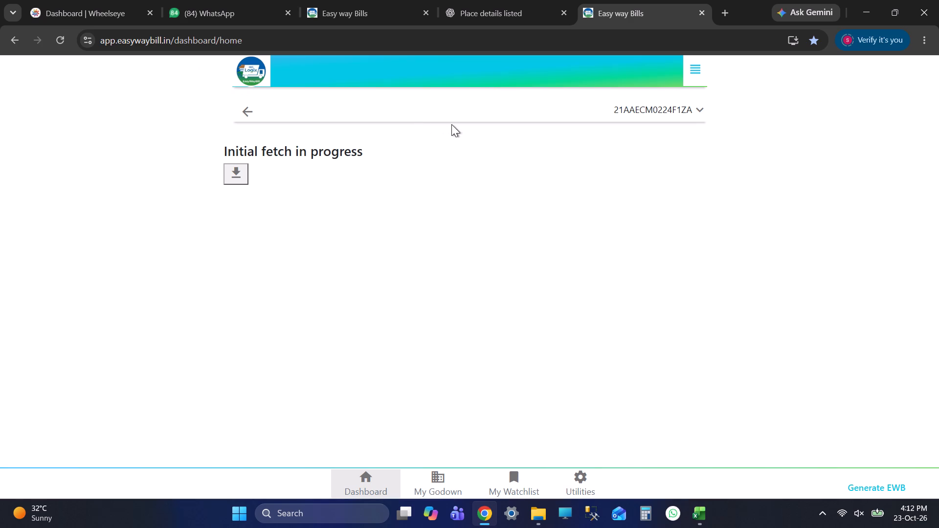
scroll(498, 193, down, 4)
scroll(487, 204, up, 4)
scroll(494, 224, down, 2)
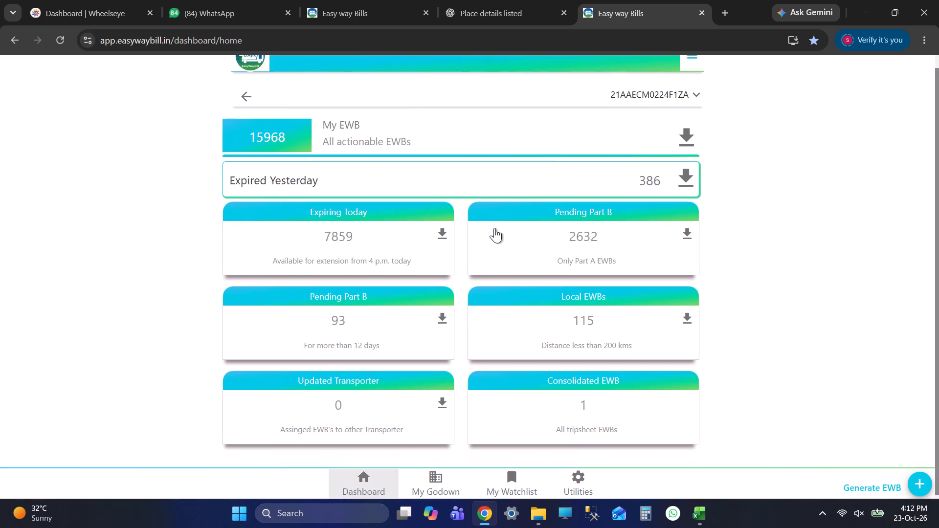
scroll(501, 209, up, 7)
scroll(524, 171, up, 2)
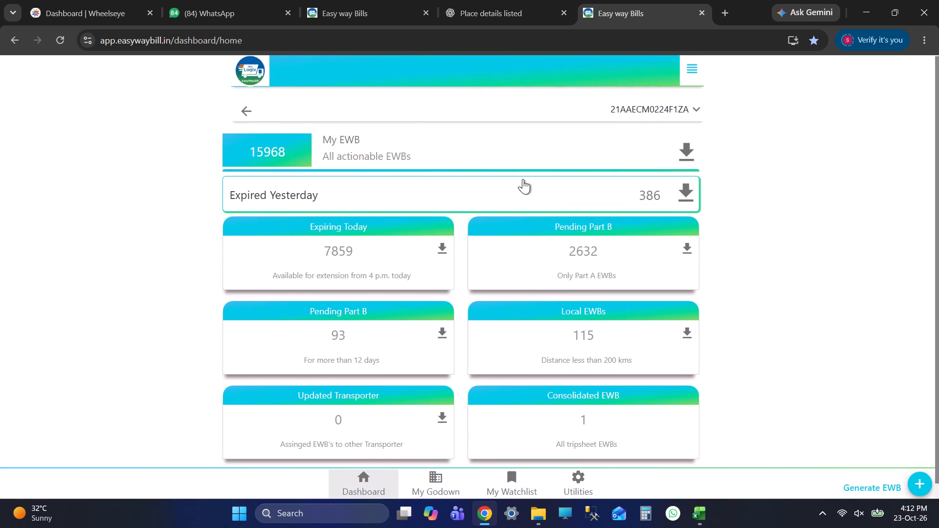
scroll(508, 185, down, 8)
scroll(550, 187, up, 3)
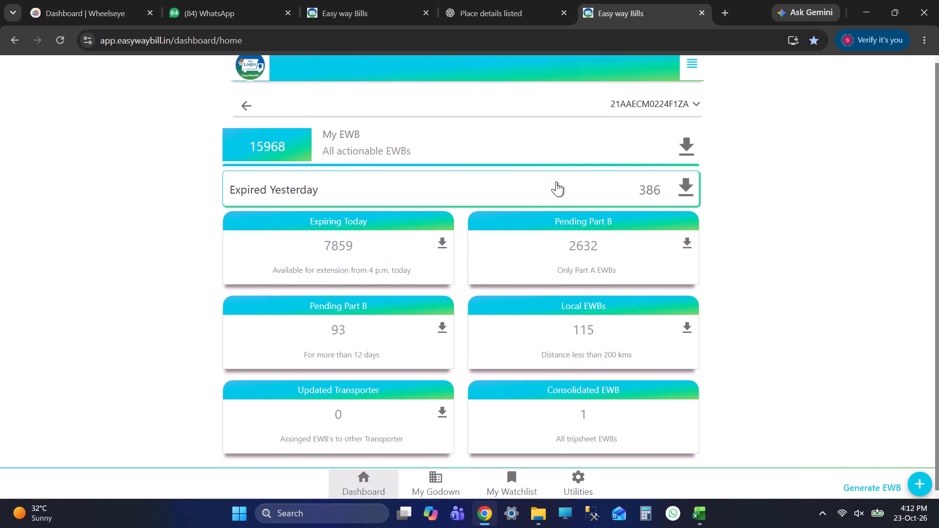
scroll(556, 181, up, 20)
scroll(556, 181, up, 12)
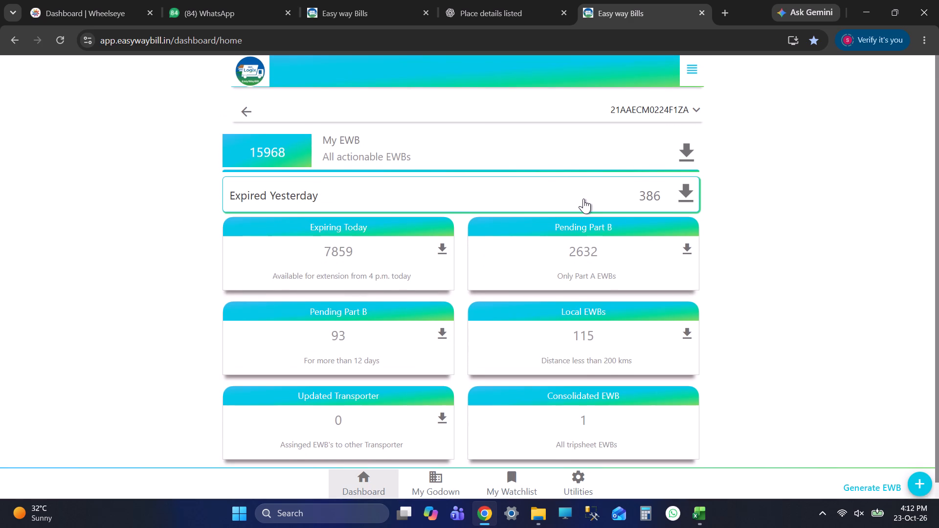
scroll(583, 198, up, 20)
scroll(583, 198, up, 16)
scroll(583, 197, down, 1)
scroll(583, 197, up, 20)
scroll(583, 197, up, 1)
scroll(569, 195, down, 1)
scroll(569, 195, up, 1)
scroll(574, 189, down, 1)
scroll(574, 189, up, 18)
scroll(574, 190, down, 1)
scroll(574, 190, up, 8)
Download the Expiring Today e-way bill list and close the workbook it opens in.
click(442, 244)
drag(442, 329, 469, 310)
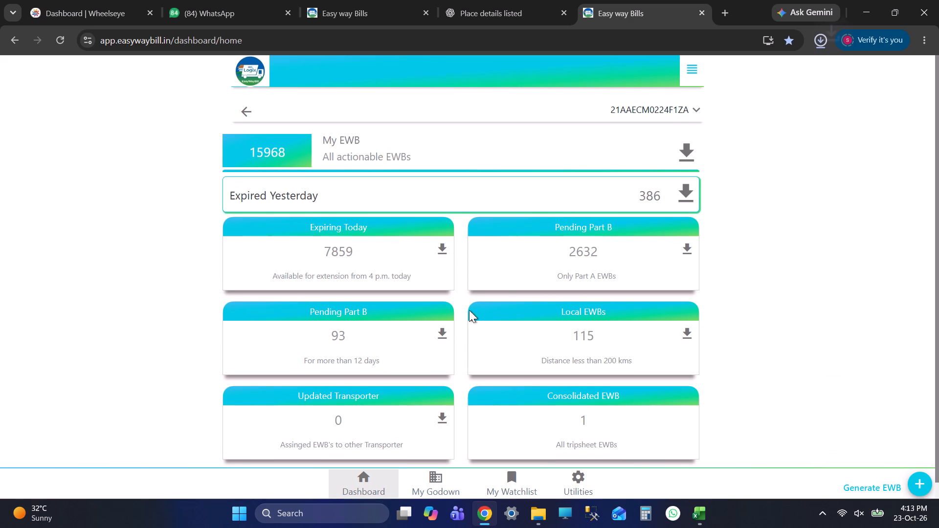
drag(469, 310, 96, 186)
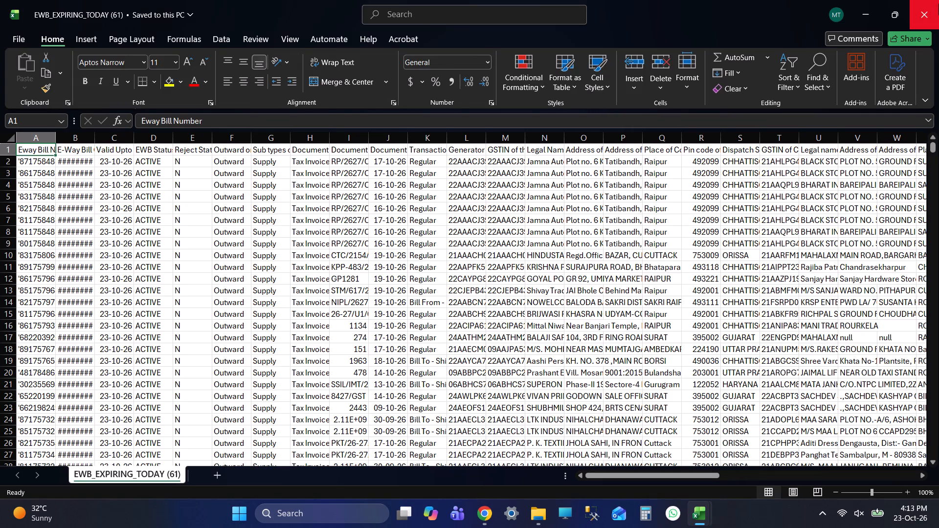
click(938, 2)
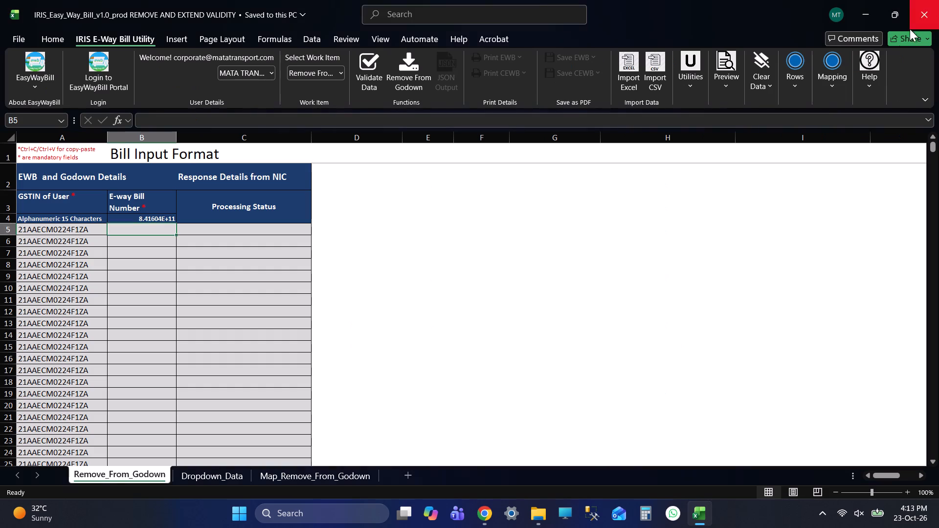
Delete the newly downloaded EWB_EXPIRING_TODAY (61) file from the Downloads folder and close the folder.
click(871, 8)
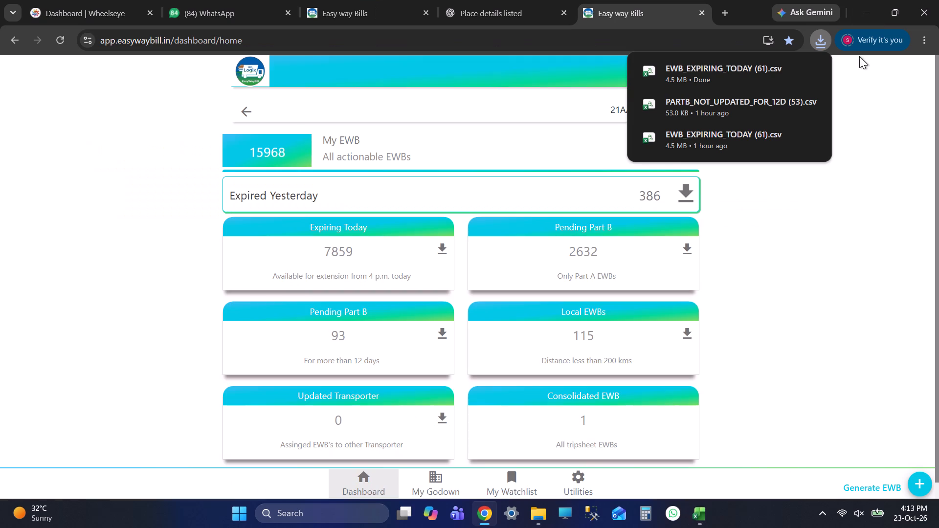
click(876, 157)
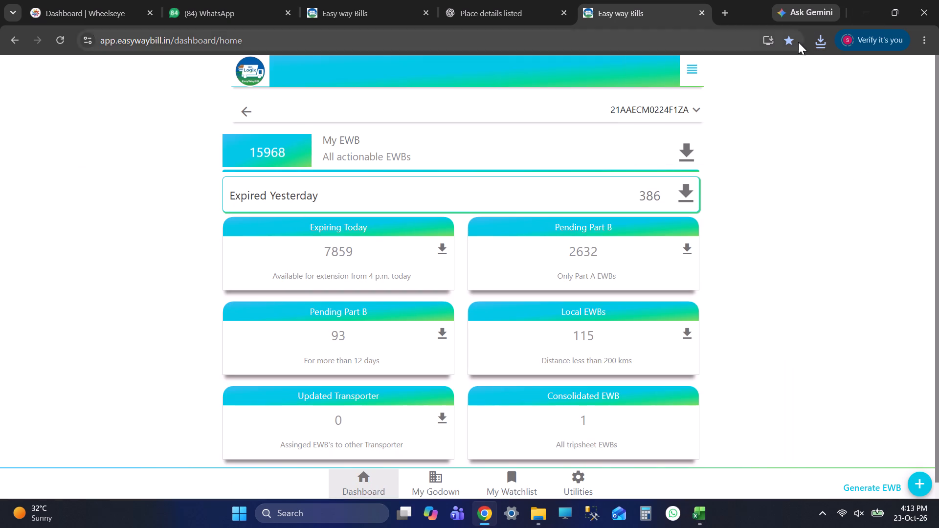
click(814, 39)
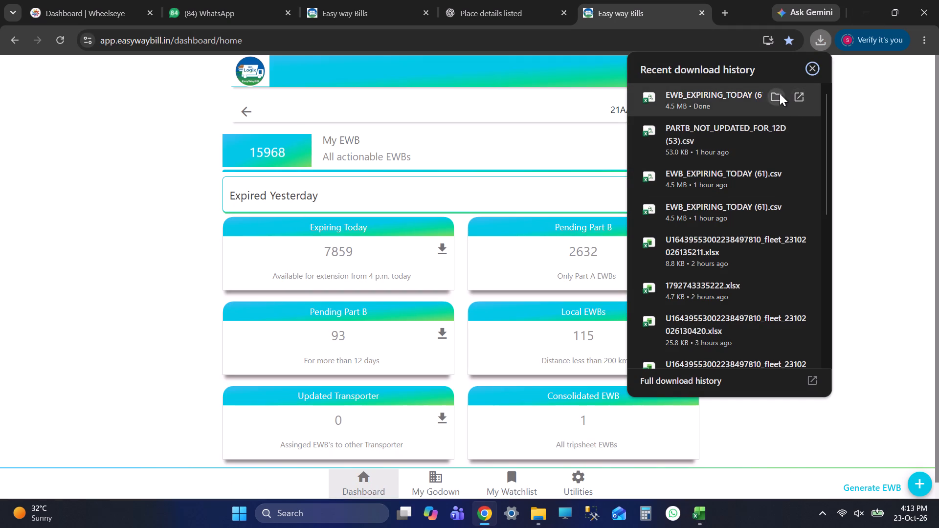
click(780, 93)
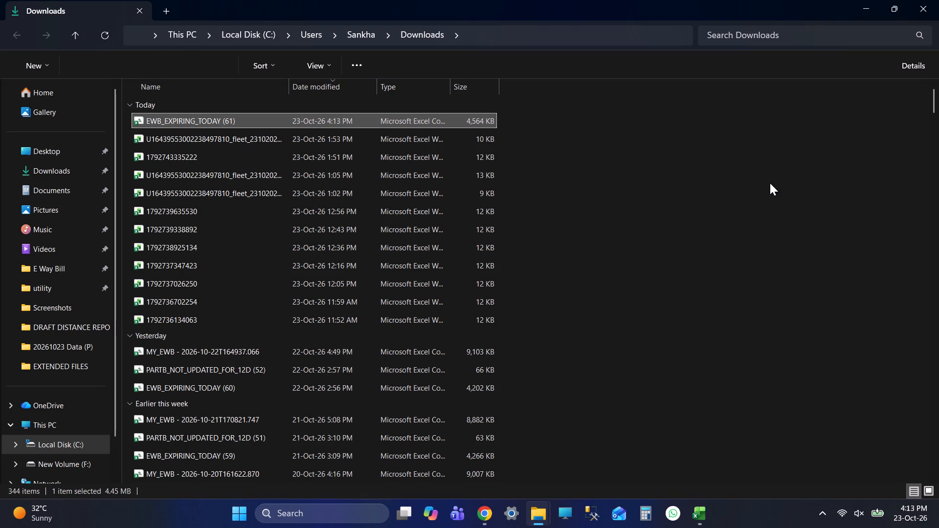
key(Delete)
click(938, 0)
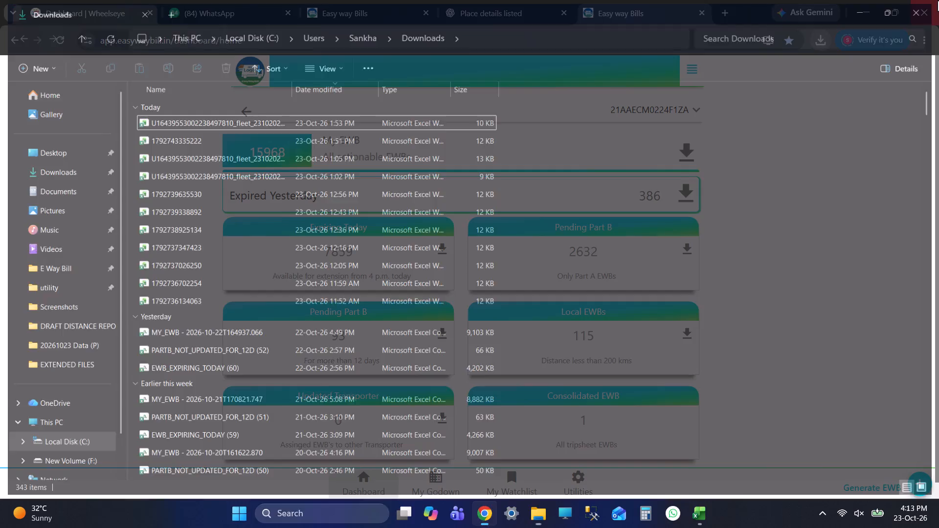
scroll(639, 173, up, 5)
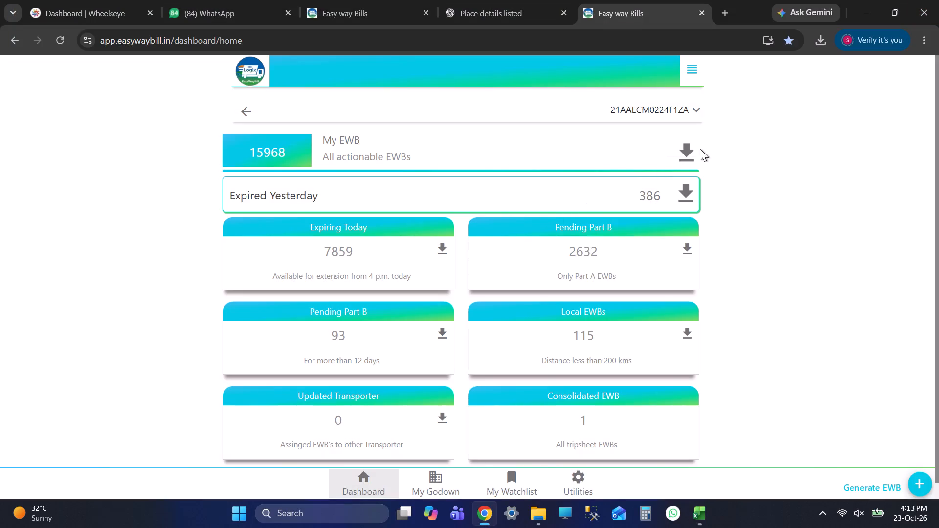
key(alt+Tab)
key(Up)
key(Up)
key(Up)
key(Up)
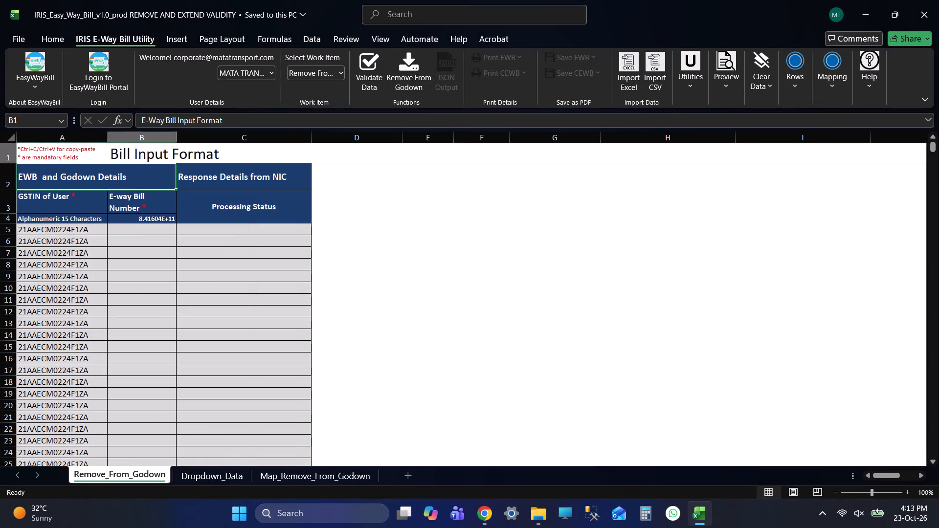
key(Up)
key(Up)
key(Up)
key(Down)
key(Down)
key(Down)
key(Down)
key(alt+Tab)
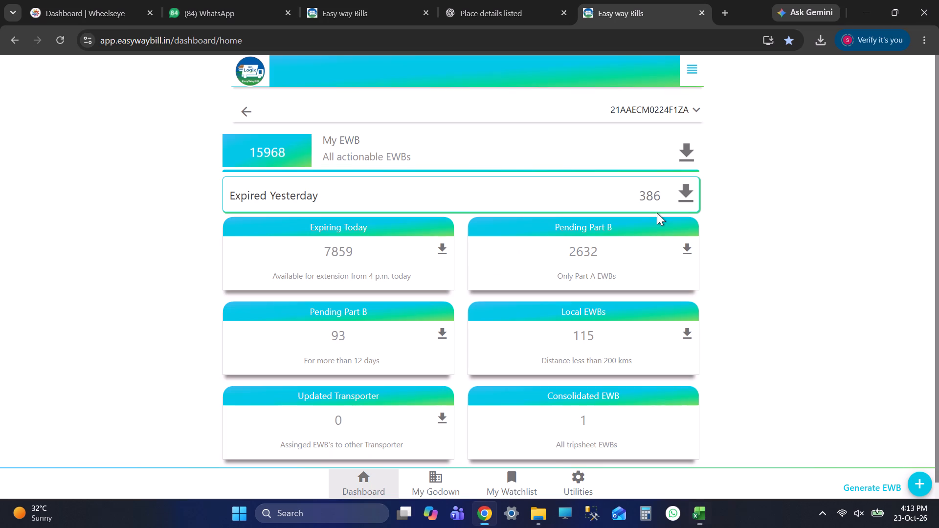
Download the My EWB list of all actionable e-way bills from the portal and let it open in Excel.
click(693, 141)
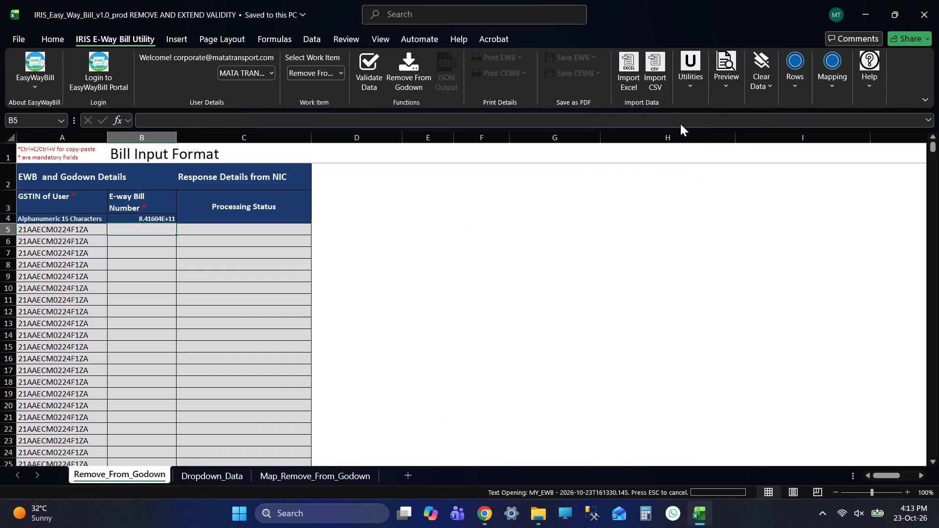
key(Up)
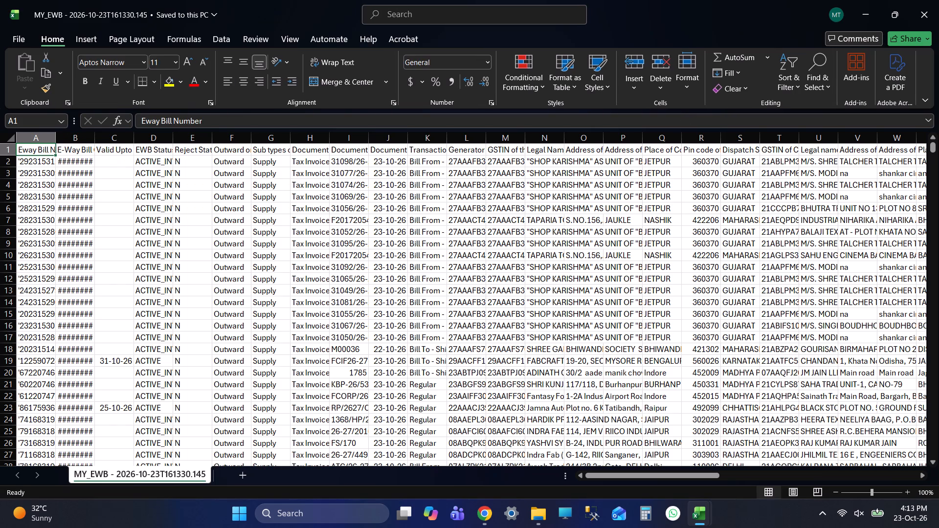
Replace all apostrophes in the Eway Bill Number column with nothing, from A2 to the last row.
key(Up)
key(Up)
key(Down)
key(ctrl+shift+Down)
key(ctrl+h)
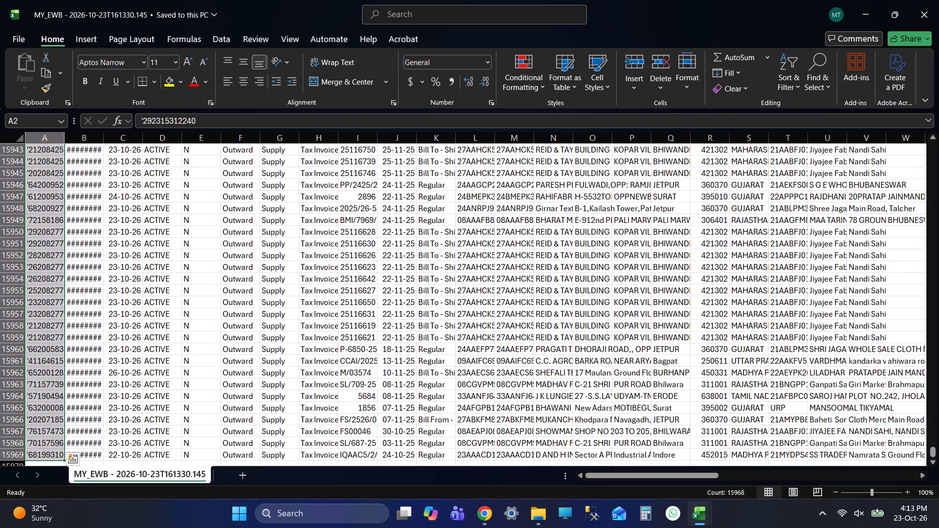
key(apostrophe)
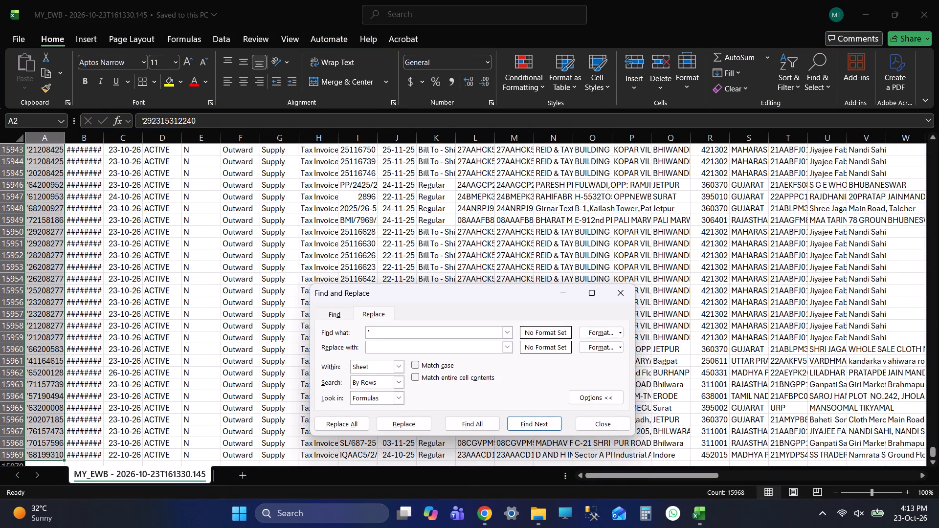
click(353, 423)
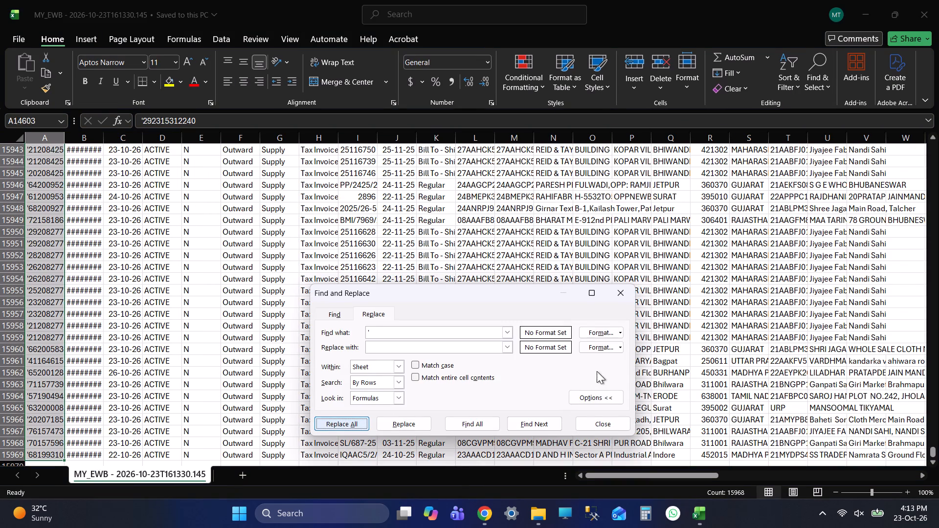
click(537, 399)
click(599, 418)
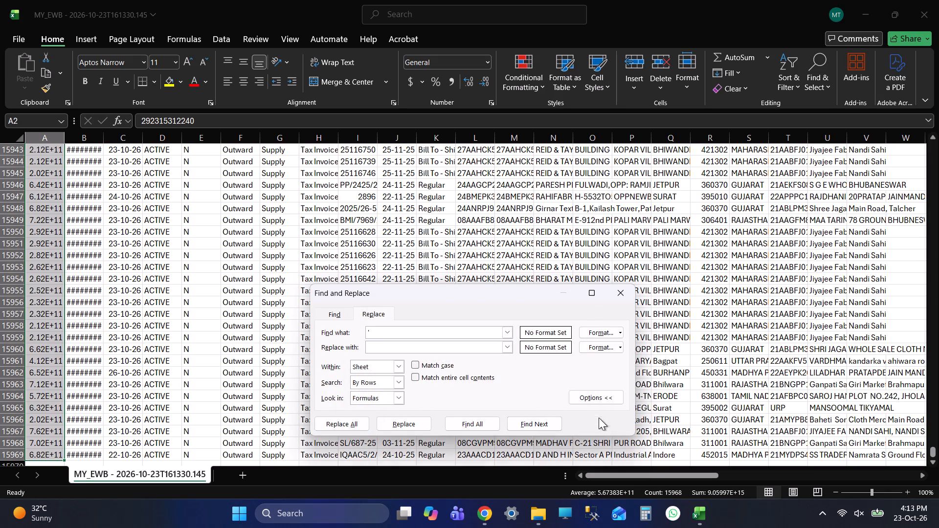
Format the Eway Bill Number values as Number without decimal places.
click(490, 57)
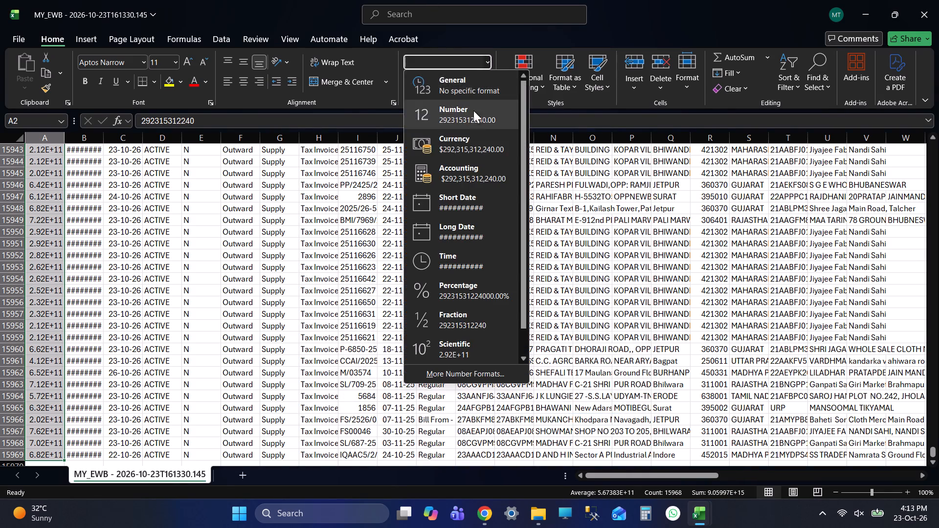
click(470, 121)
double_click(490, 79)
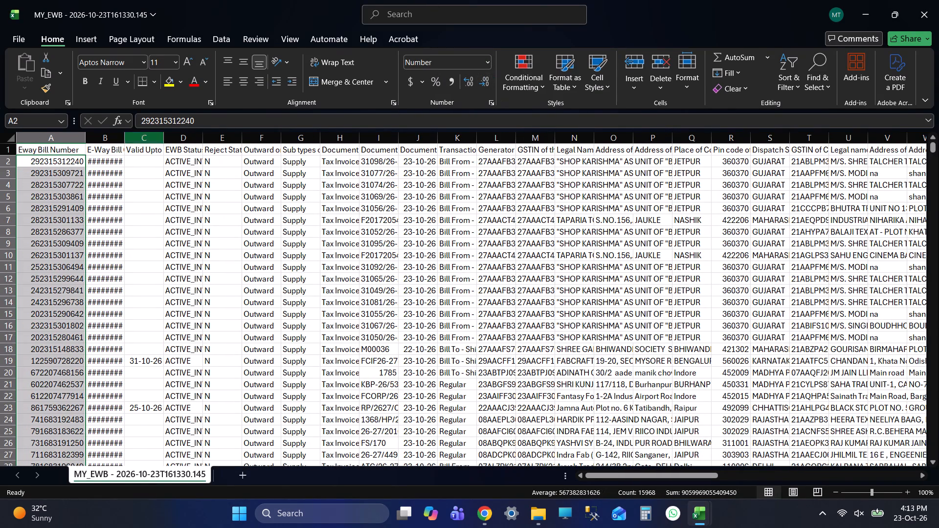
Turn on filters for the header row of the MY_EWB sheet.
click(67, 147)
key(ctrl+shift+l)
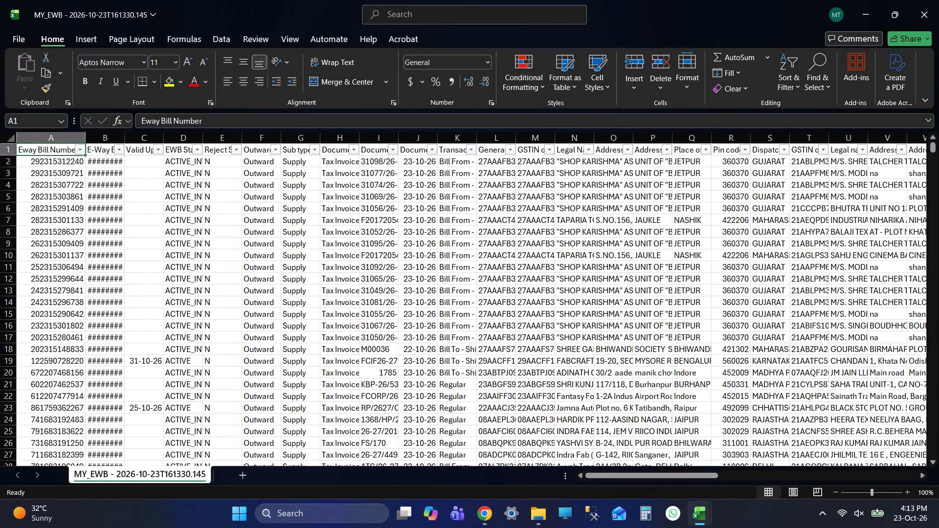
drag(671, 473, 776, 469)
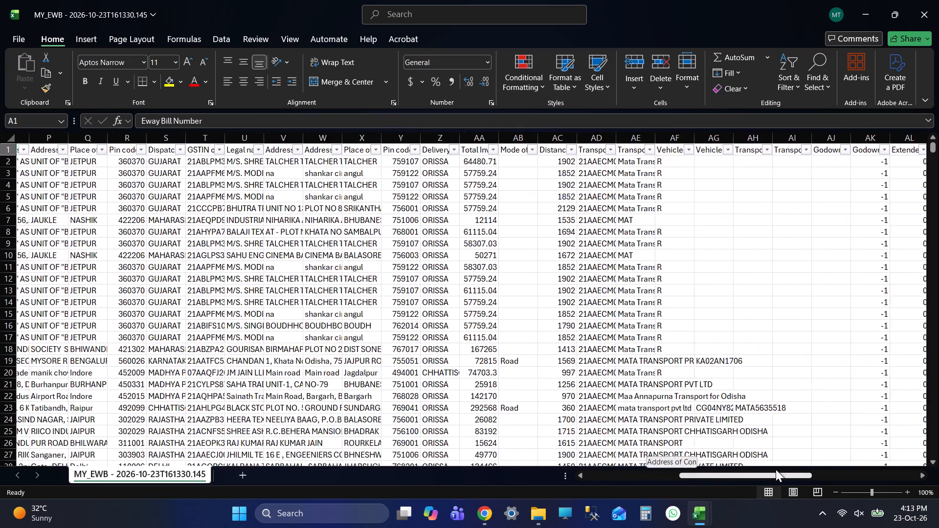
Filter the Godown Name column of the MY_EWB sheet to exclude blanks.
drag(776, 469, 779, 468)
click(740, 152)
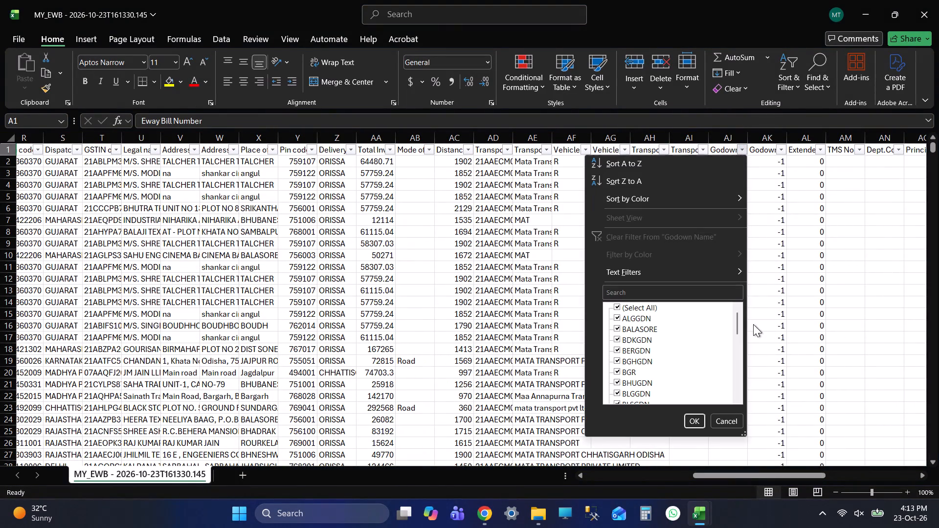
drag(736, 320, 740, 390)
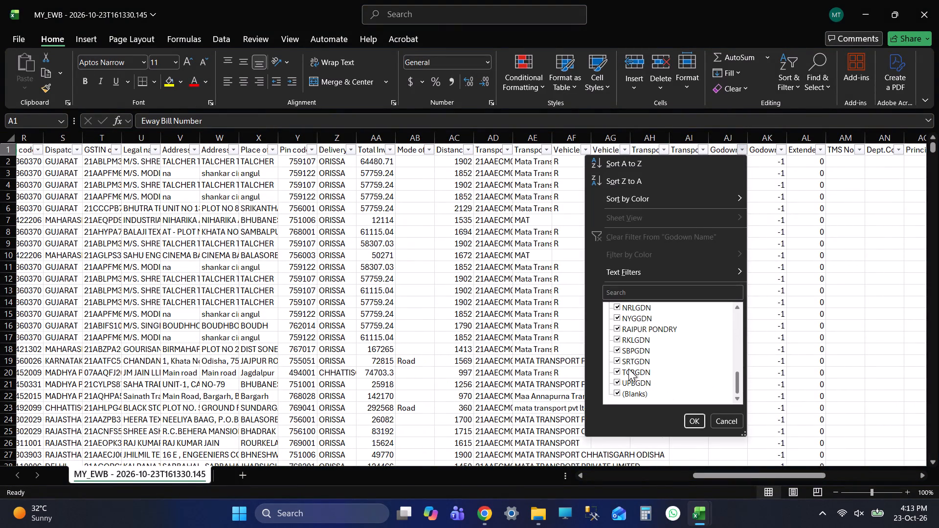
click(631, 389)
click(695, 418)
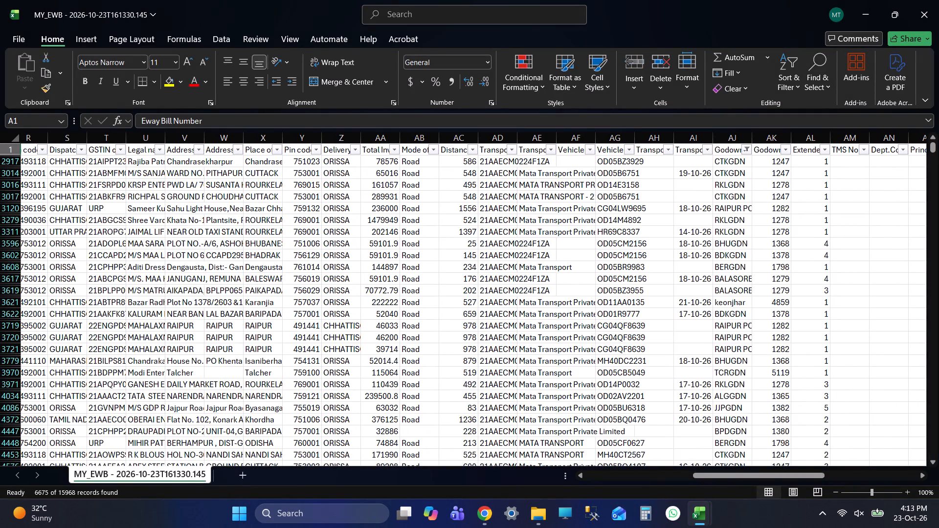
Examine the vehicle, godown and extension columns of the rows left by the Godown Name filter.
click(869, 194)
click(648, 183)
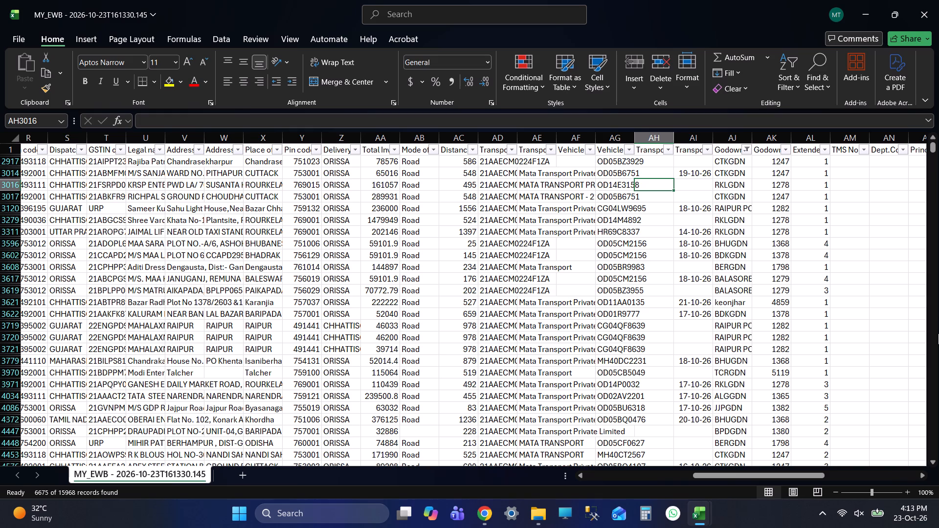
click(878, 369)
click(843, 194)
click(636, 390)
click(609, 153)
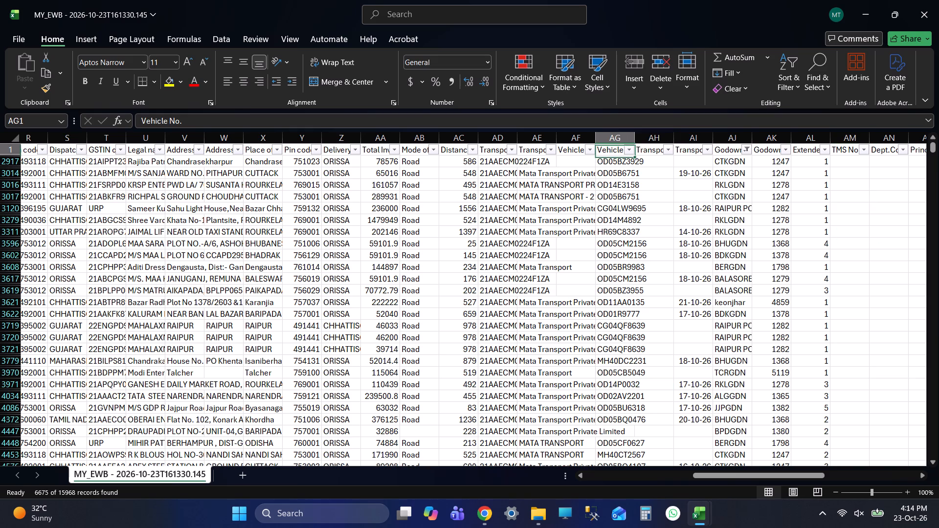
click(744, 330)
click(636, 264)
click(682, 181)
click(860, 264)
click(764, 282)
click(720, 186)
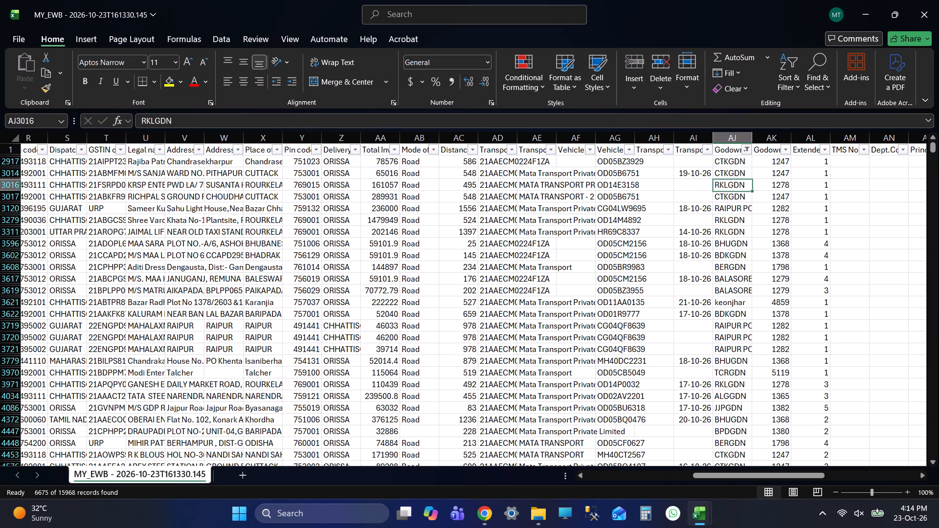
click(581, 294)
click(618, 197)
click(795, 235)
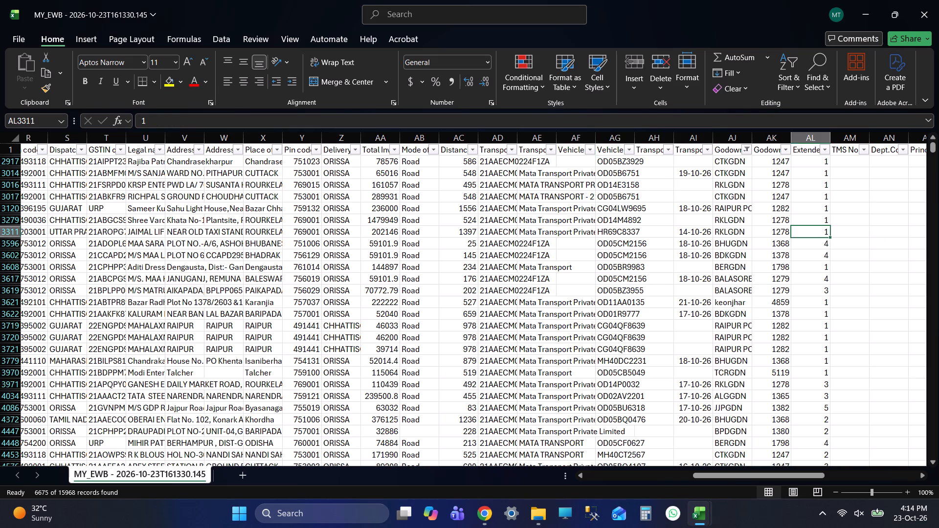
Review the list of selected values in the Godown Name filter down to the blanks entry, without changing it.
click(746, 145)
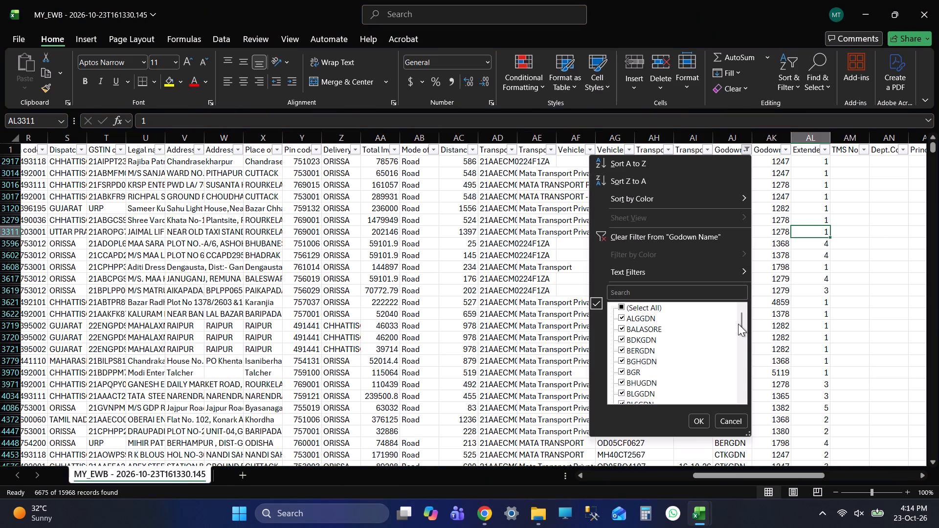
drag(738, 324, 749, 411)
click(742, 419)
click(847, 316)
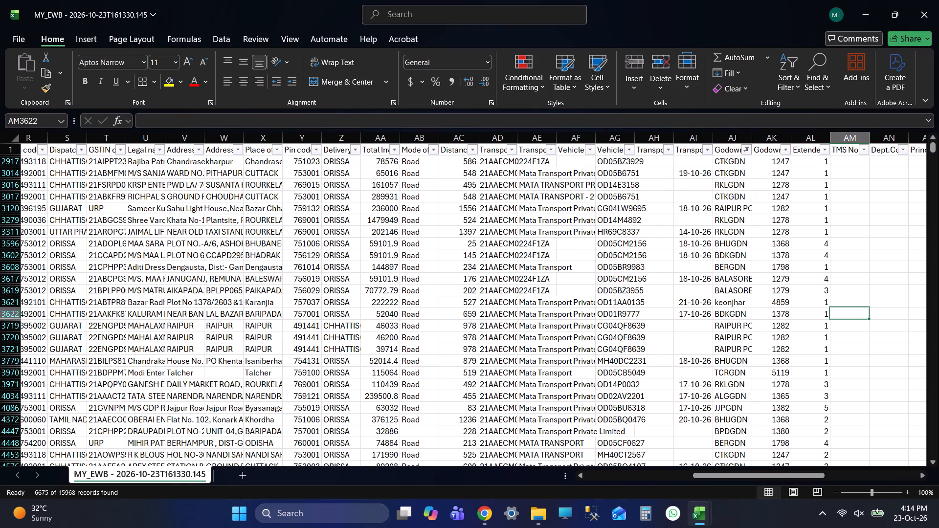
click(730, 149)
click(749, 151)
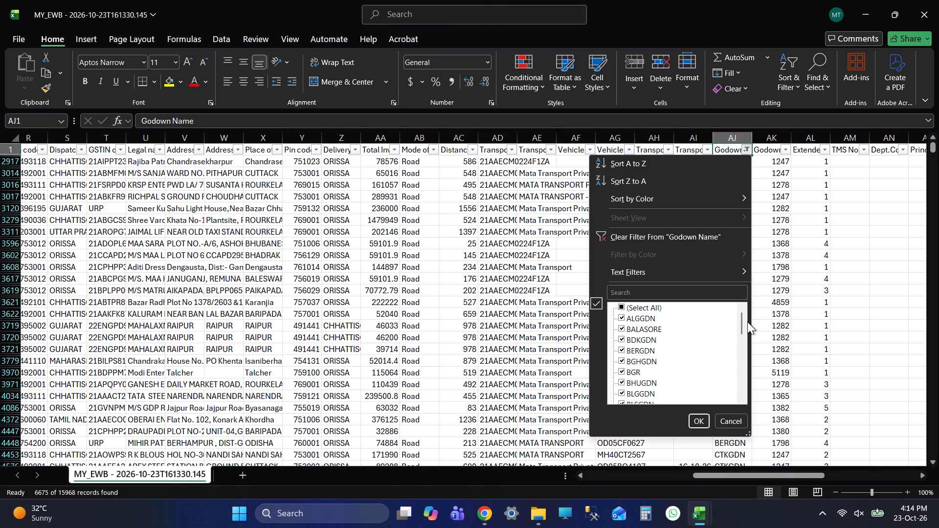
drag(742, 316, 743, 357)
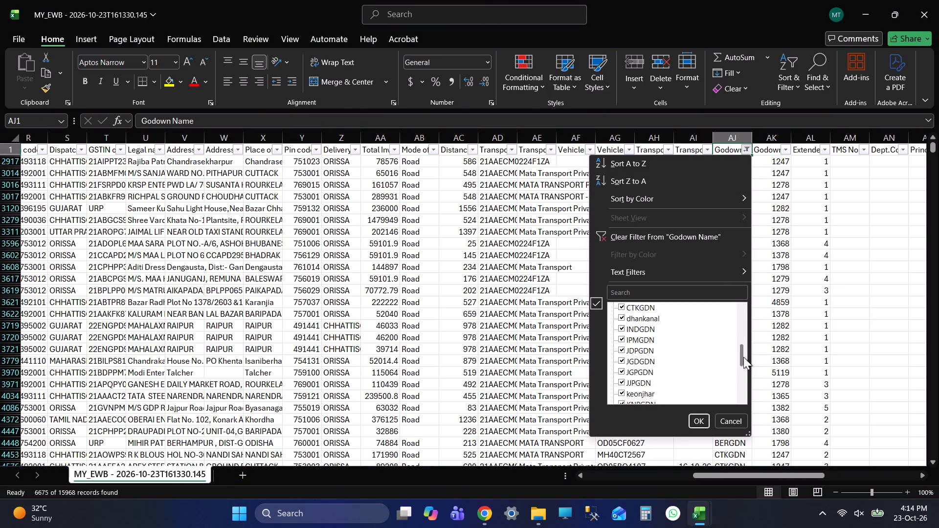
drag(743, 357, 743, 394)
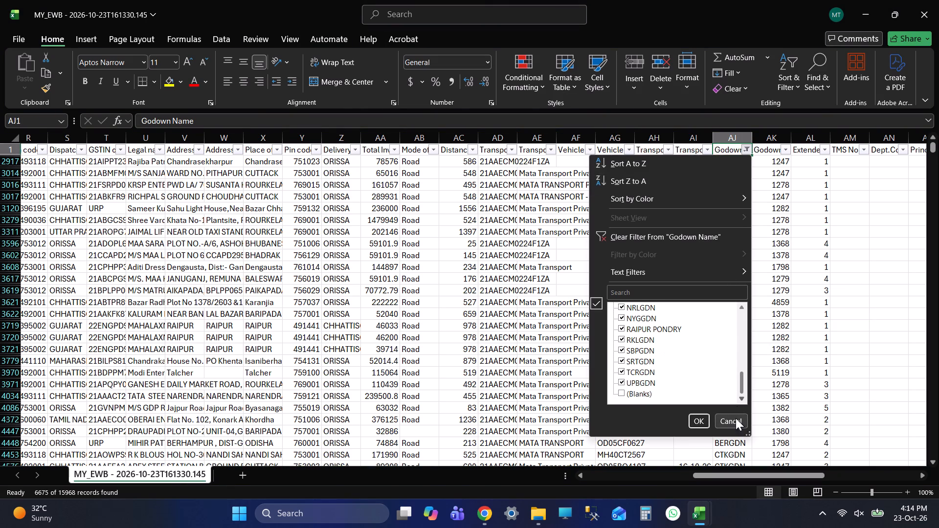
click(736, 418)
Copy all filtered Eway Bill Number values and paste them into the E-way Bill Number column of the Remove_From_Godown sheet from B5.
click(859, 222)
key(ctrl+Up)
key(Up)
key(Up)
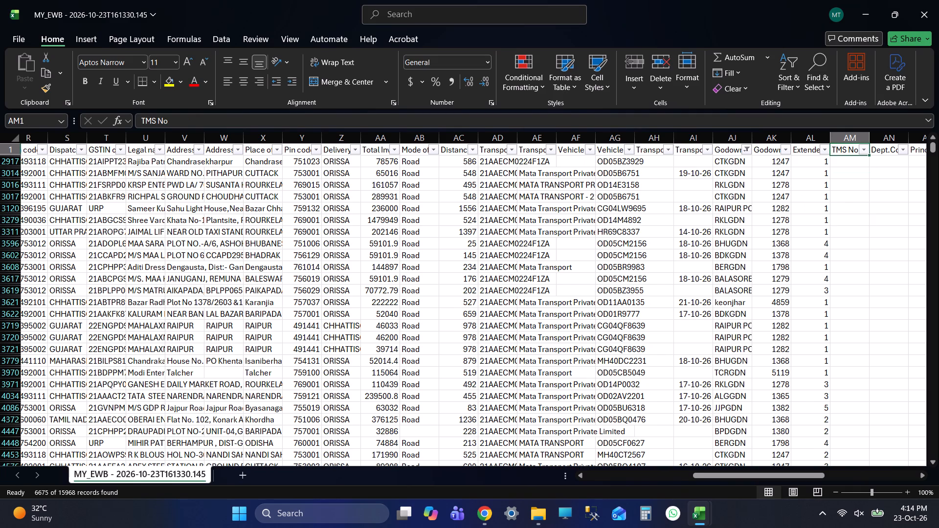
key(ctrl+Left)
key(Left)
key(Left)
key(Left)
key(Up)
key(Up)
key(Up)
key(Up)
key(Up)
key(Up)
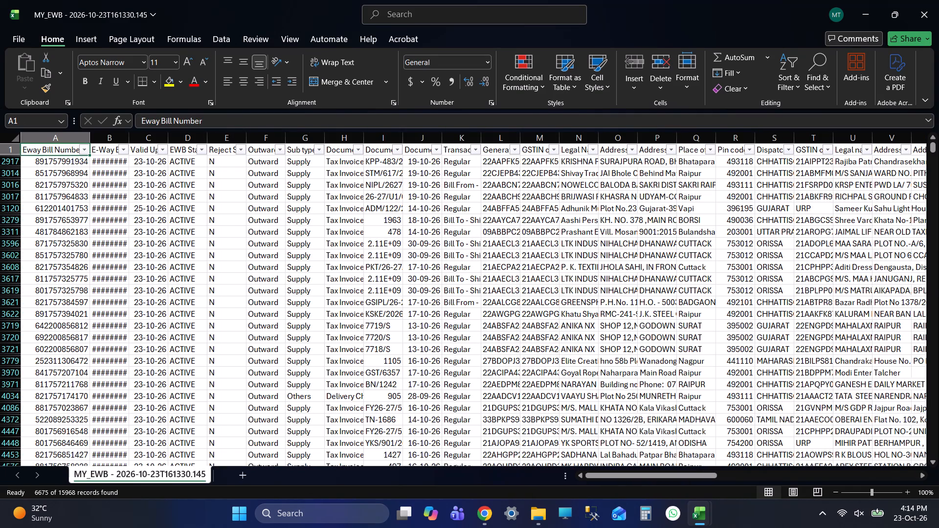
key(Down)
key(ctrl+shift+Down)
key(ctrl+c)
key(ctrl+c)
key(ctrl+c)
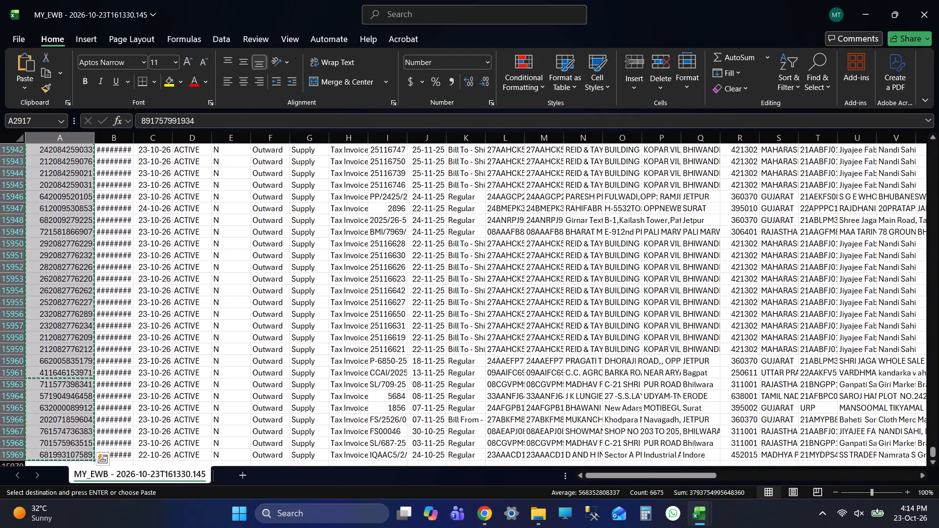
key(alt+Tab)
key(Up)
key(Down)
key(ctrl+v)
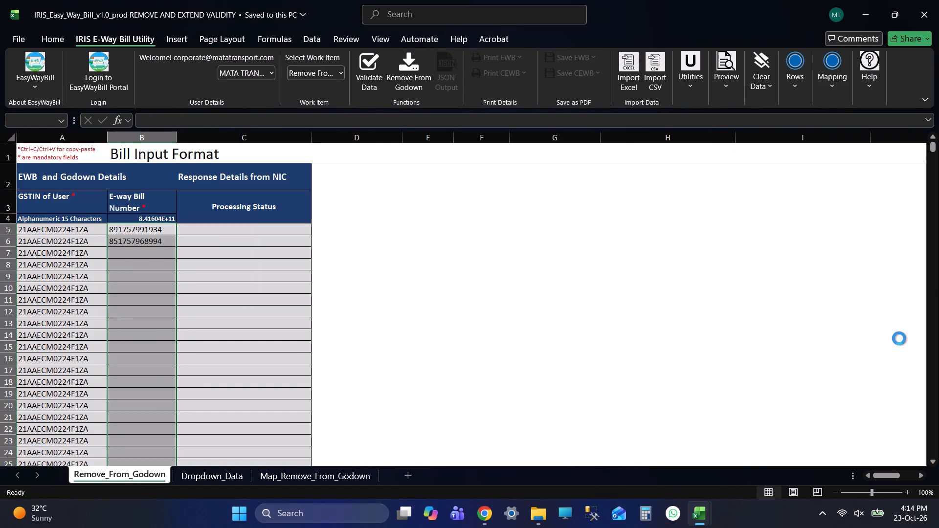
Compare the last e-way bill number in the Remove_From_Godown sheet with the last one in the MY_EWB list.
key(ctrl+Down)
key(Down)
key(Down)
key(Down)
key(ctrl+Up)
key(alt+Tab)
key(ctrl+Down)
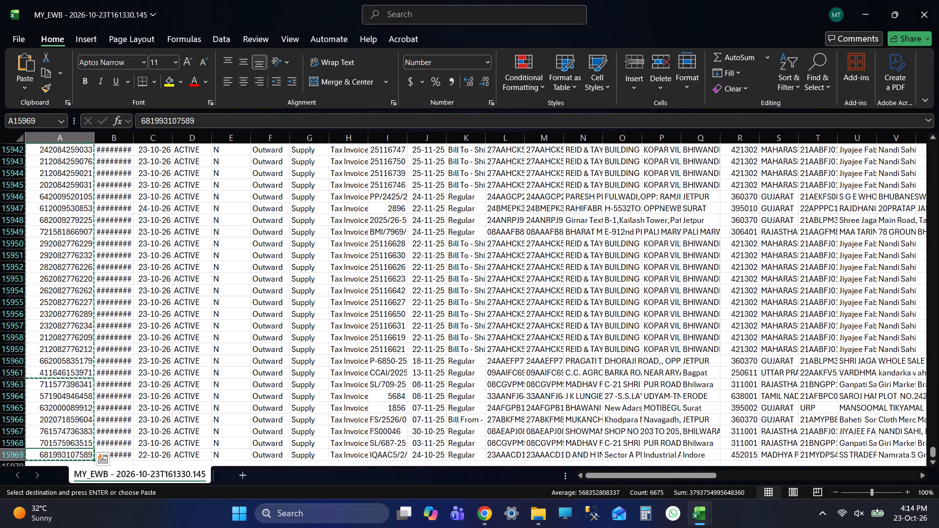
key(Down)
key(Down)
key(Down)
key(ctrl+Up)
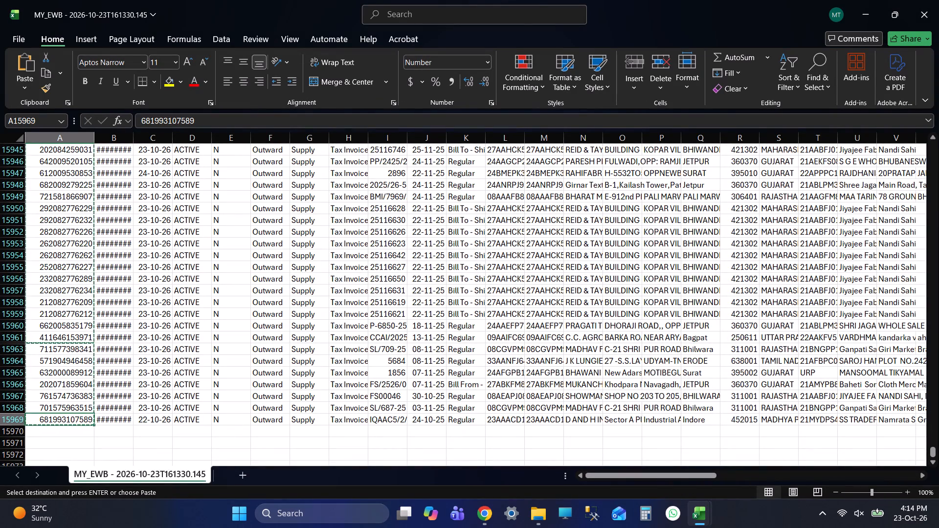
key(alt+Tab)
key(Down)
key(Down)
key(Down)
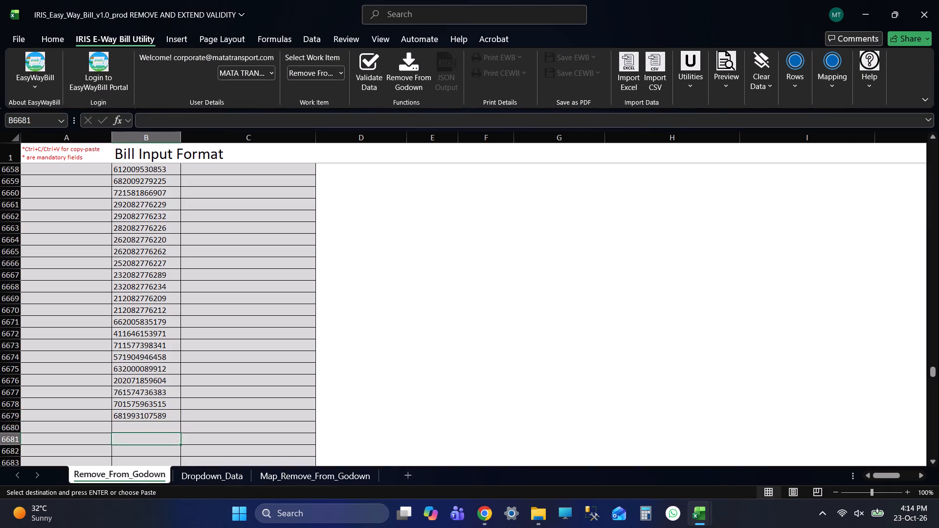
key(ctrl+Up)
key(alt+Tab)
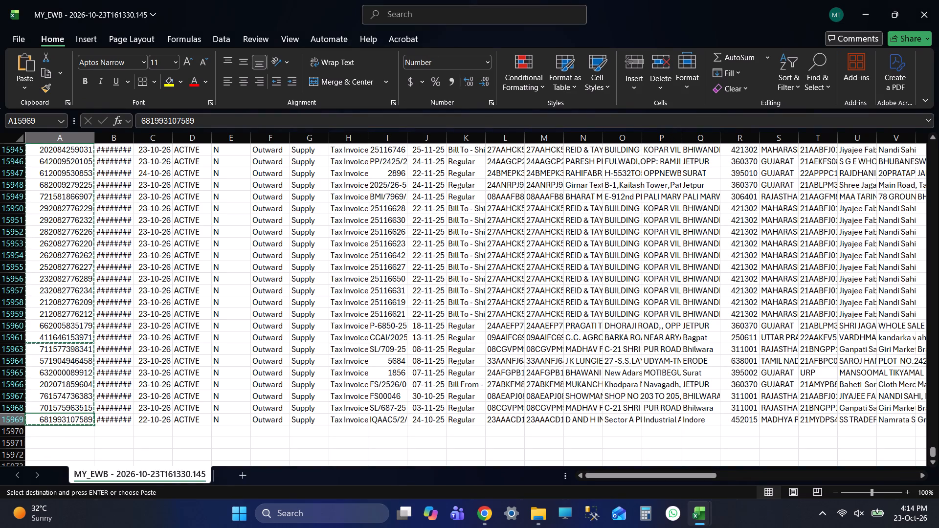
key(alt+Tab)
key(Down)
key(Down)
key(Down)
key(Down)
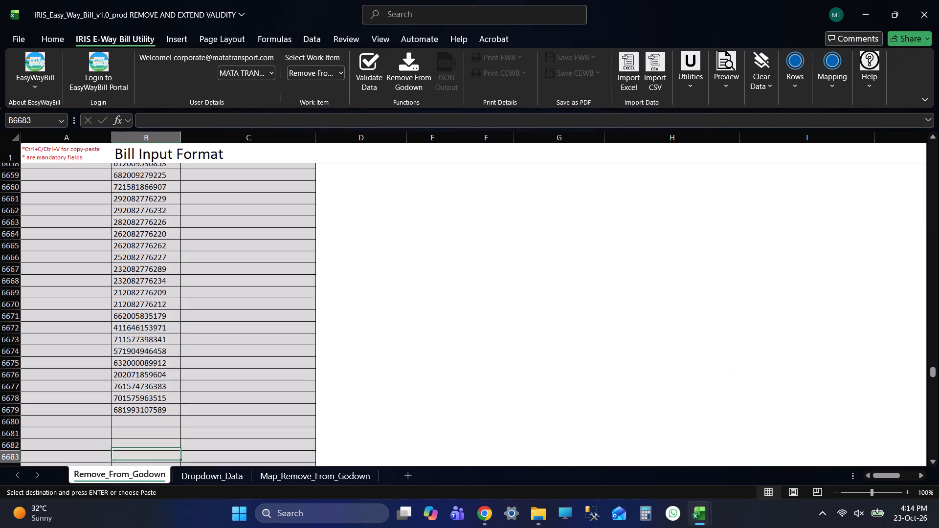
key(ctrl+Up)
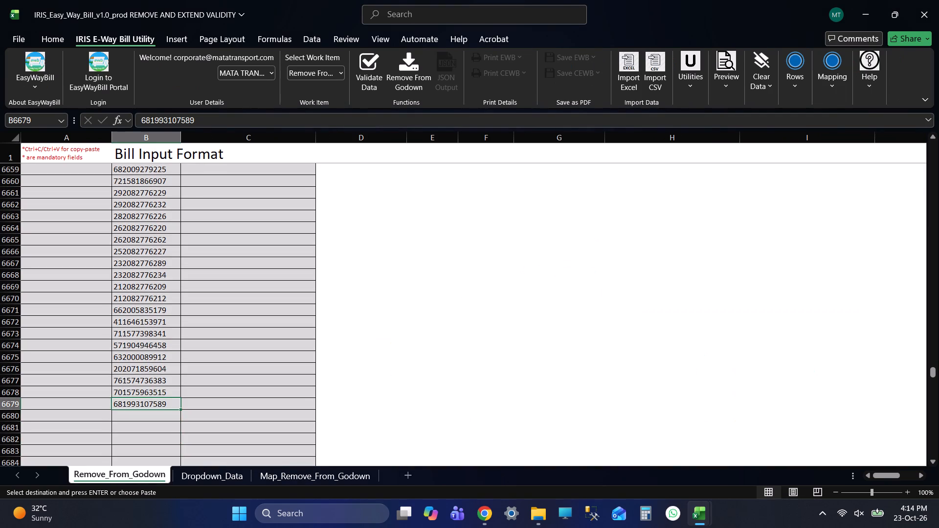
Check the pasted E-way Bill Number column from its header down to its last filled row.
key(Down)
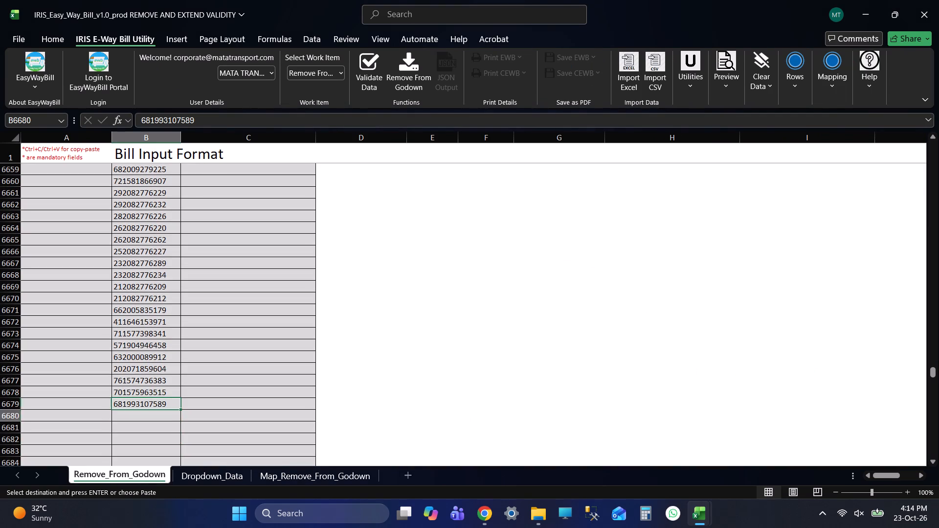
key(Down)
key(Down)
key(Down)
key(Down)
key(Down)
key(Down)
key(ctrl+Up)
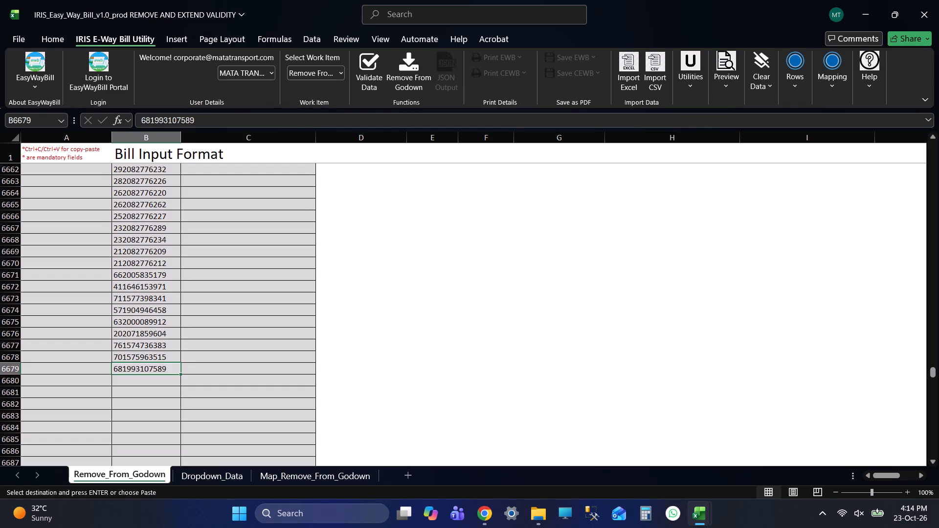
key(ctrl+Up)
key(ctrl+Up)
key(Up)
key(Up)
key(Down)
key(Down)
key(Down)
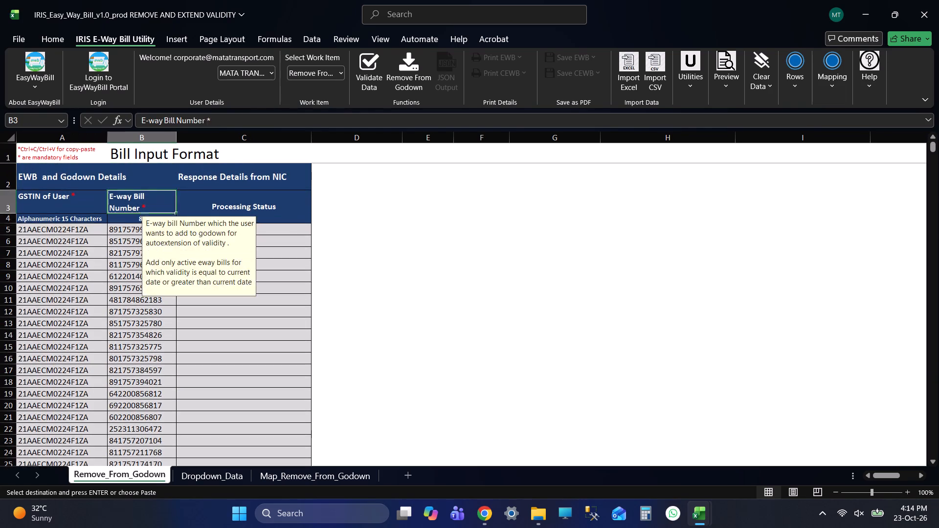
key(Down)
key(ctrl+Down)
key(Down)
key(Down)
key(Down)
key(Down)
key(Down)
key(ctrl+Up)
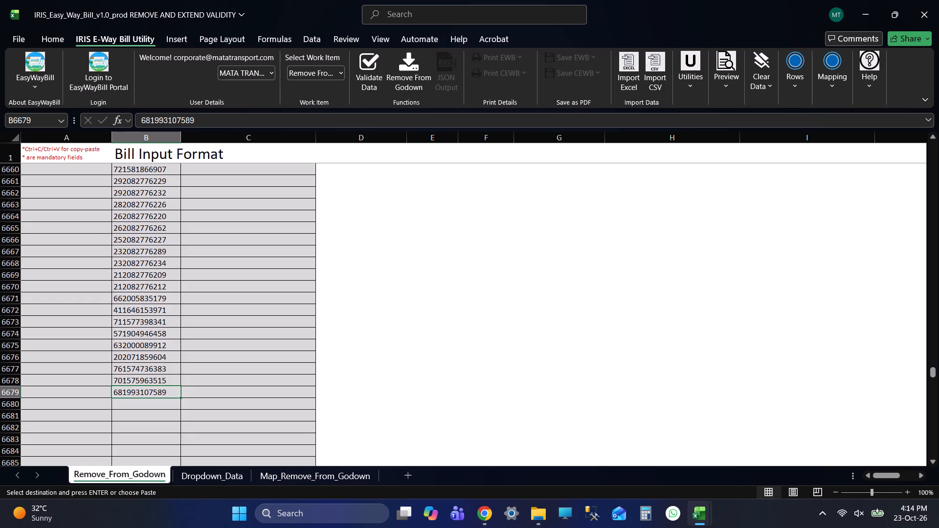
Copy the last filled GSTIN of User value and paste it down column A to the last row with an e-way bill number.
key(ctrl+Up)
key(Up)
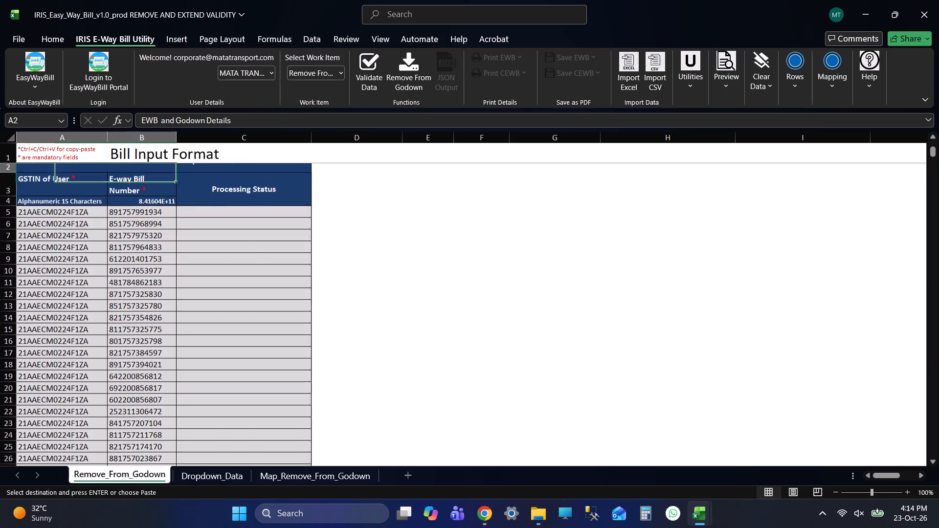
key(Up)
key(ctrl+Left)
key(ctrl+Down)
key(ctrl+c)
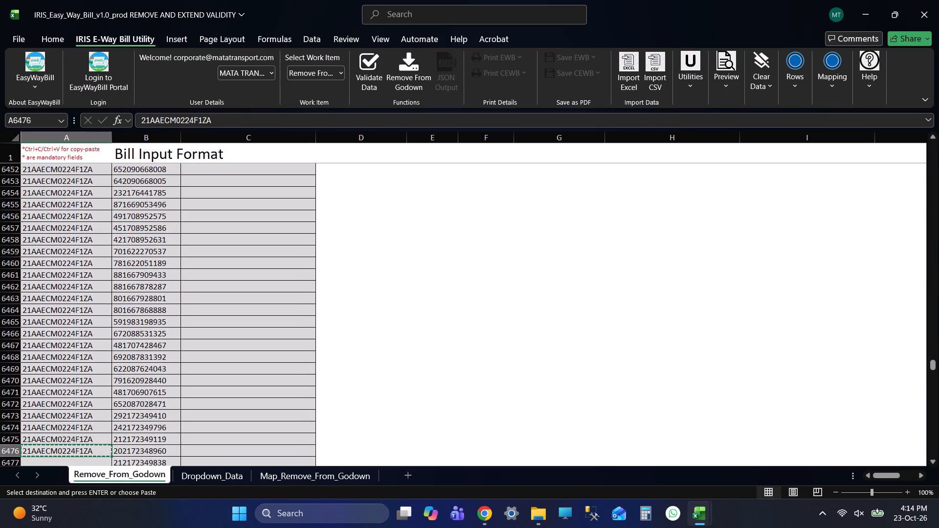
key(shift+Page_Down)
key(shift+Page_Down)
key(shift+Page_Down)
key(shift+Page_Down)
key(shift+Page_Down)
key(shift+Page_Down)
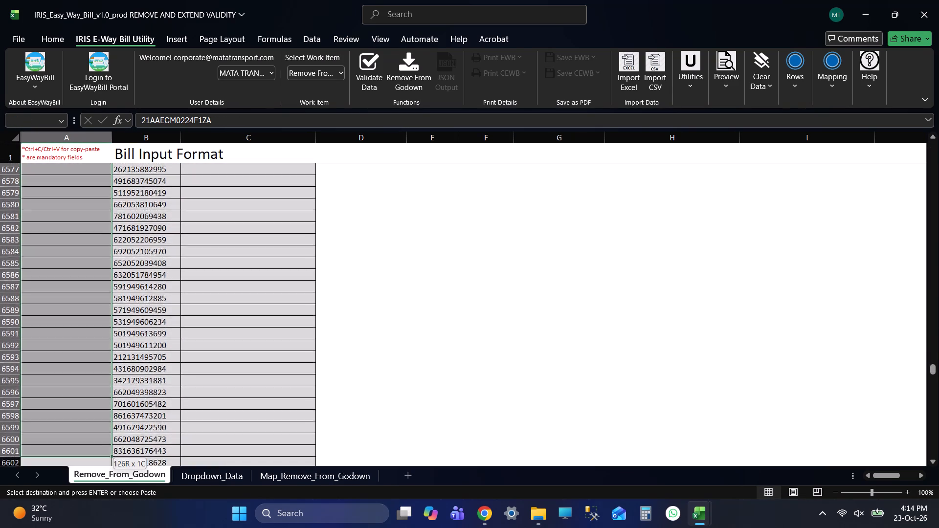
key(shift+Page_Down)
key(shift+Page_Down)
key(shift+Page_Down)
key(shift+Page_Down)
key(shift+Page_Up)
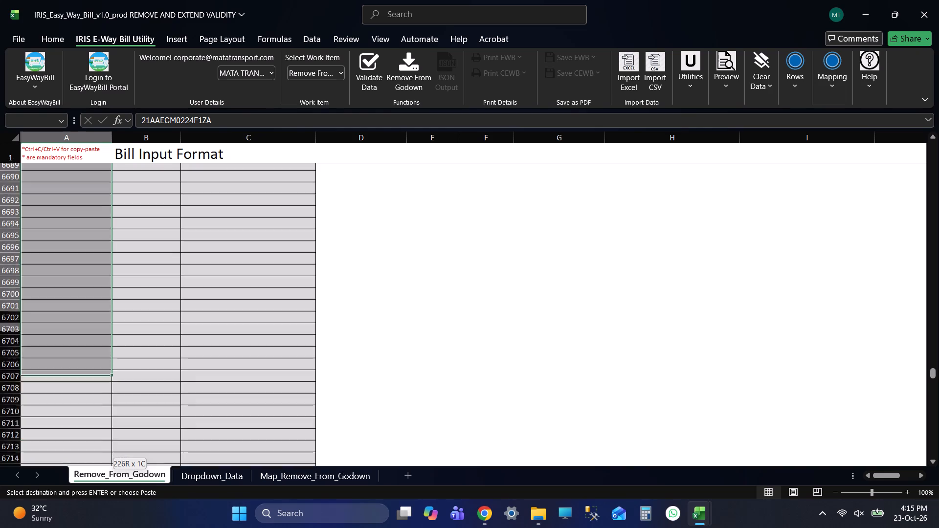
key(shift+Page_Up)
key(shift+Page_Down)
key(shift+Down)
key(shift+Up)
key(shift+Up)
key(shift+Up)
key(shift+Up)
key(shift+Up)
key(shift+Up)
key(shift+Up)
key(shift+Up)
key(shift+Up)
key(shift+Up)
key(shift+Up)
key(shift+Up)
key(shift+Up)
key(shift+Up)
key(shift+Up)
key(shift+Up)
key(shift+Up)
key(shift+Up)
key(shift+Up)
key(shift+Up)
key(shift+Up)
key(shift+Up)
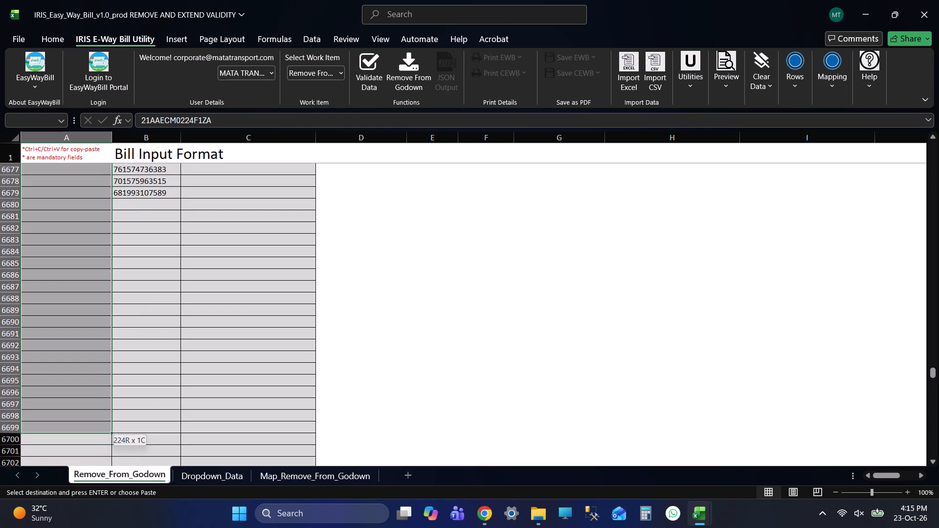
key(shift+Down)
key(shift+Down)
key(shift+Down)
key(shift+Down)
key(shift+Down)
key(shift+Down)
key(shift+Down)
key(shift+Down)
key(shift+Down)
key(shift+Down)
key(shift+Down)
key(shift+Down)
key(shift+Down)
key(shift+Down)
key(shift+Down)
key(shift+Down)
key(shift+Down)
key(shift+Down)
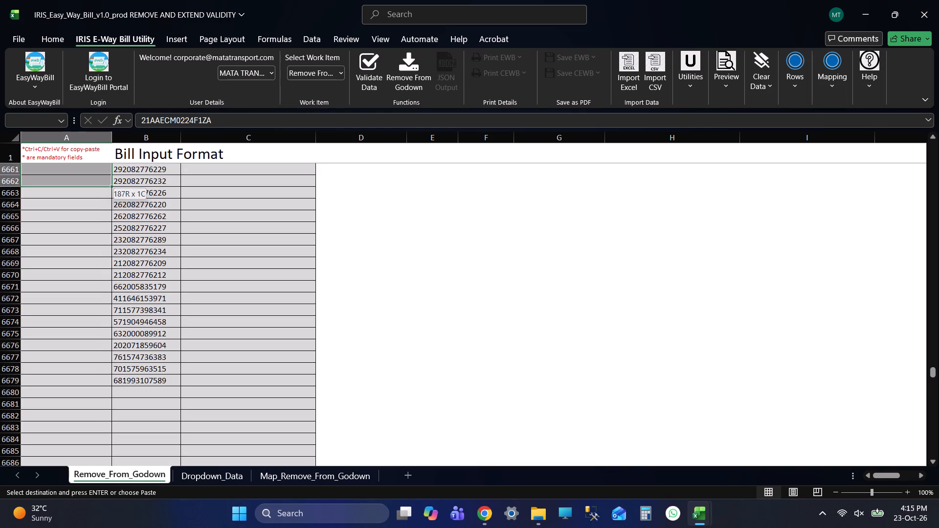
key(ctrl+v)
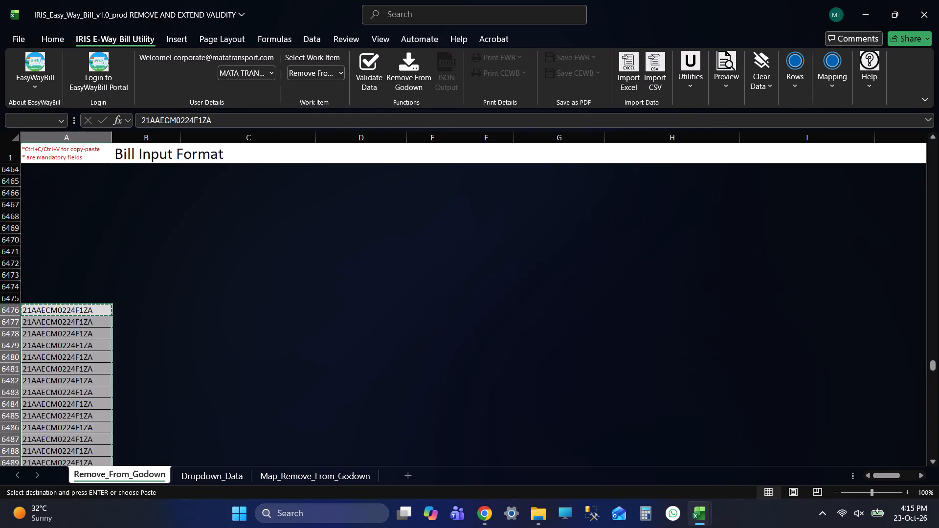
Check that the GSTIN of User and E-way Bill Number columns end on the same last filled row.
key(Down)
key(Down)
key(Down)
key(Down)
key(Down)
key(ctrl+Down)
key(Down)
key(Down)
key(Down)
key(Down)
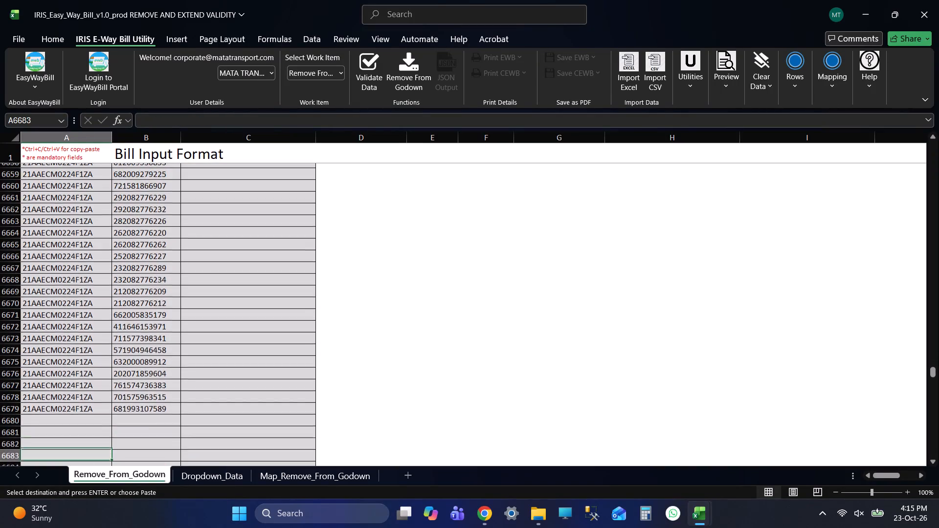
key(Down)
key(Down)
key(Right)
key(Down)
key(Down)
key(Down)
key(Down)
key(Down)
key(Down)
key(Down)
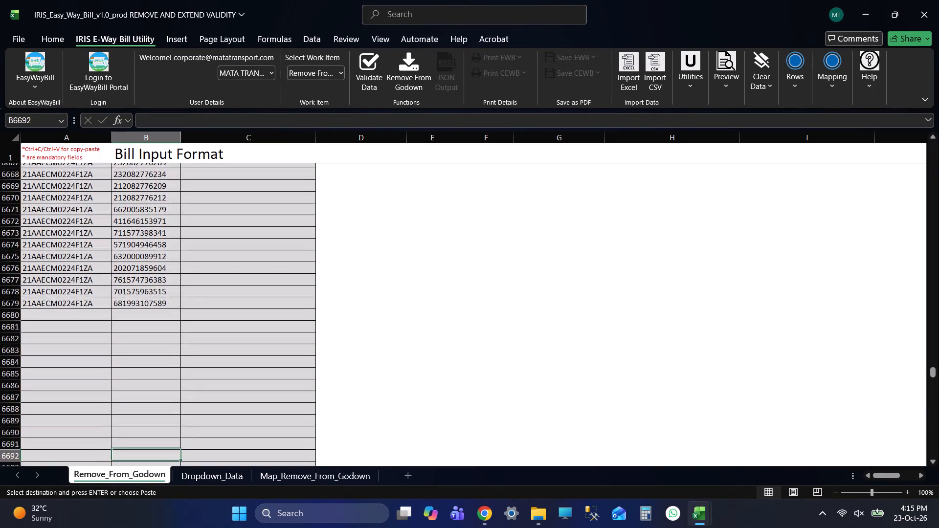
key(Down)
key(Down)
key(Down)
key(Down)
key(Down)
key(Down)
key(ctrl+Up)
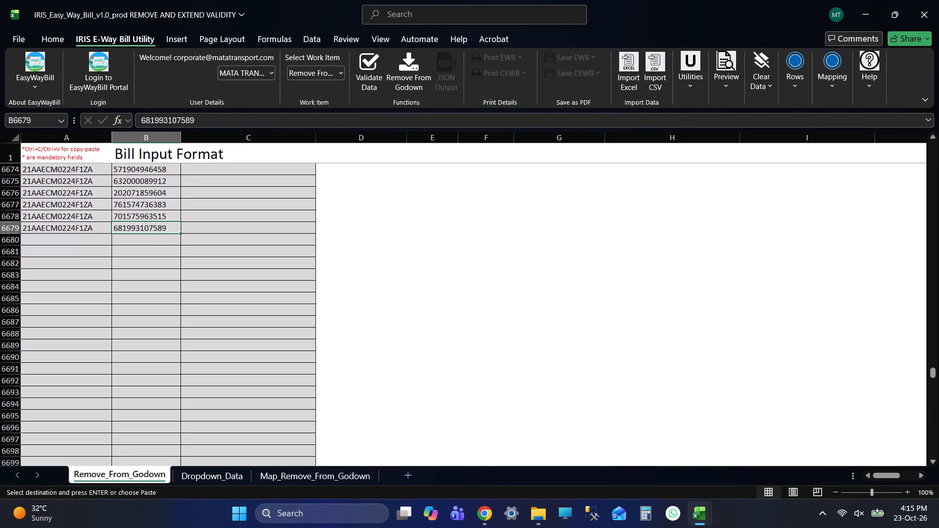
Check the E-way Bill Number column again from its header down to the blank rows below its last entry.
key(Left)
key(Left)
key(Left)
key(Right)
key(ctrl+Up)
key(Up)
key(Up)
key(Up)
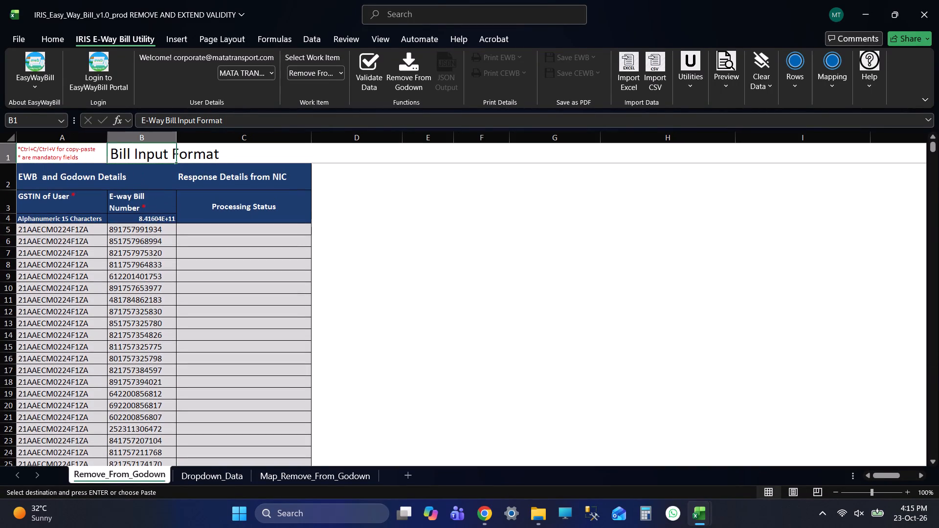
key(Down)
key(Down)
key(Down)
key(Down)
key(ctrl+Down)
key(Down)
key(Down)
key(Down)
key(Down)
key(ctrl+Up)
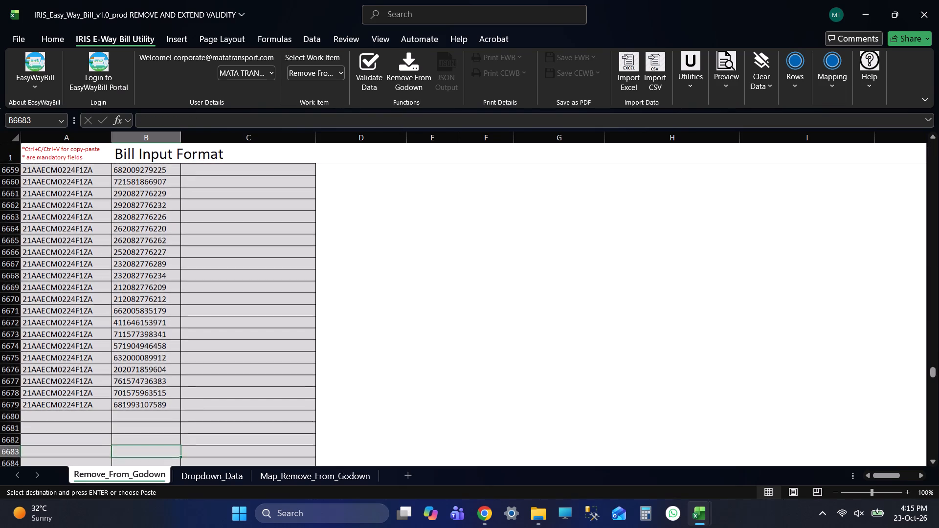
Save the MY_EWB workbook and return to the Remove_From_Godown sheet.
key(alt+Tab)
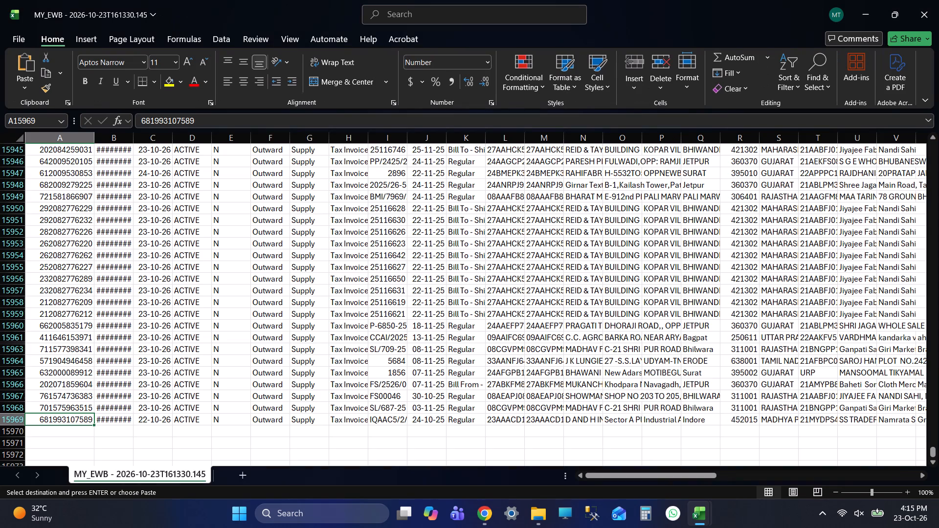
key(ctrl+s)
key(alt+Tab)
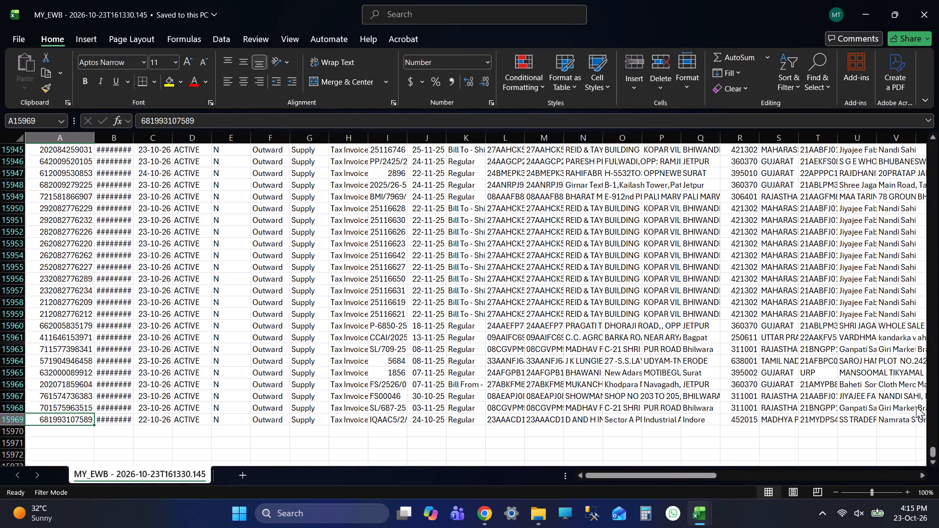
Run Remove From Godown on all the listed e-way bills and agree to proceed with the removal.
key(ctrl+Up)
key(Up)
key(Up)
key(Up)
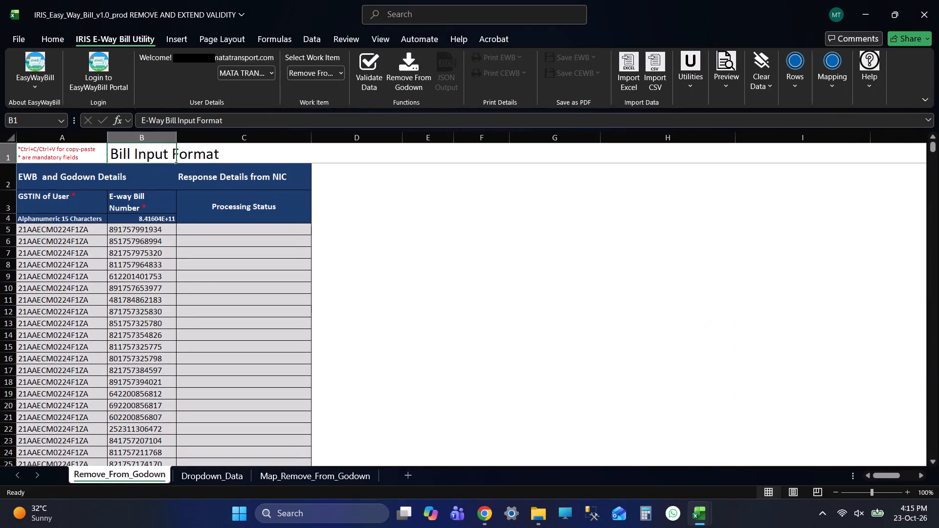
click(408, 64)
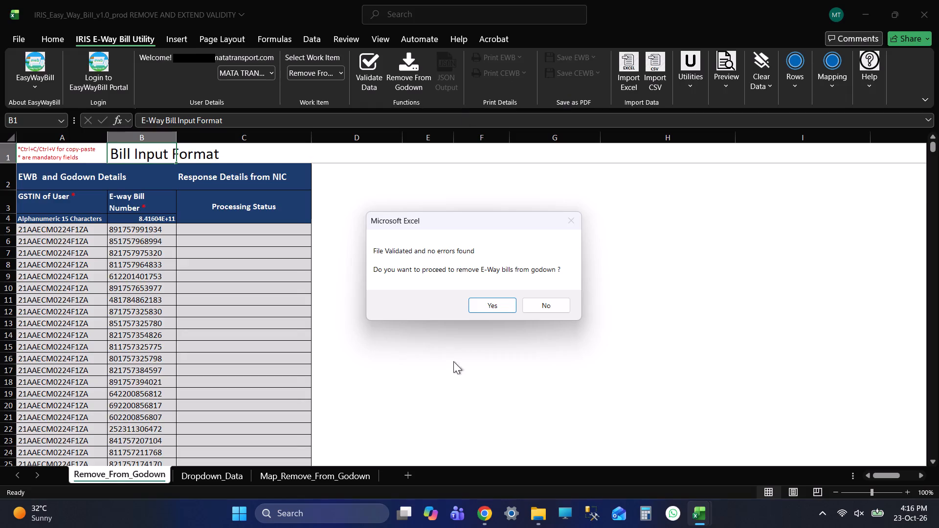
click(487, 305)
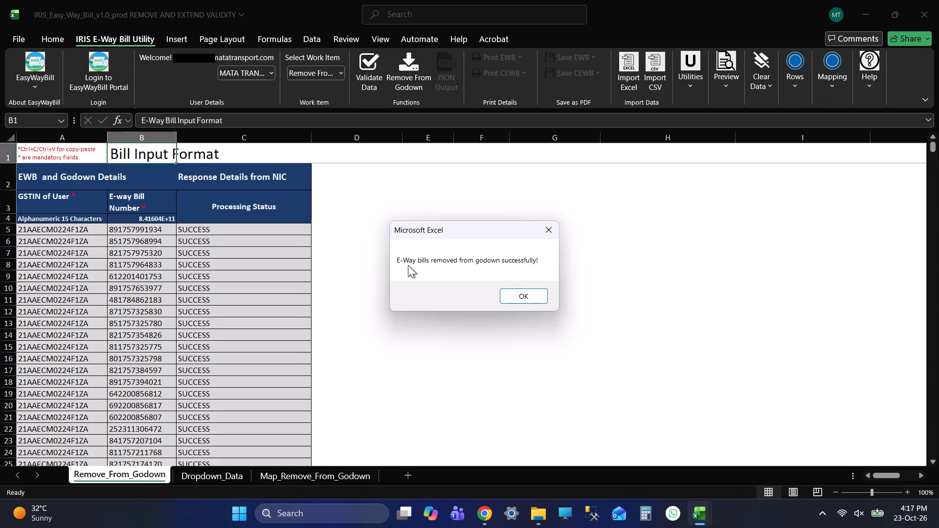
click(517, 292)
Review the Processing Status column from the first e-way bill down to the last filled row.
drag(112, 264, 112, 271)
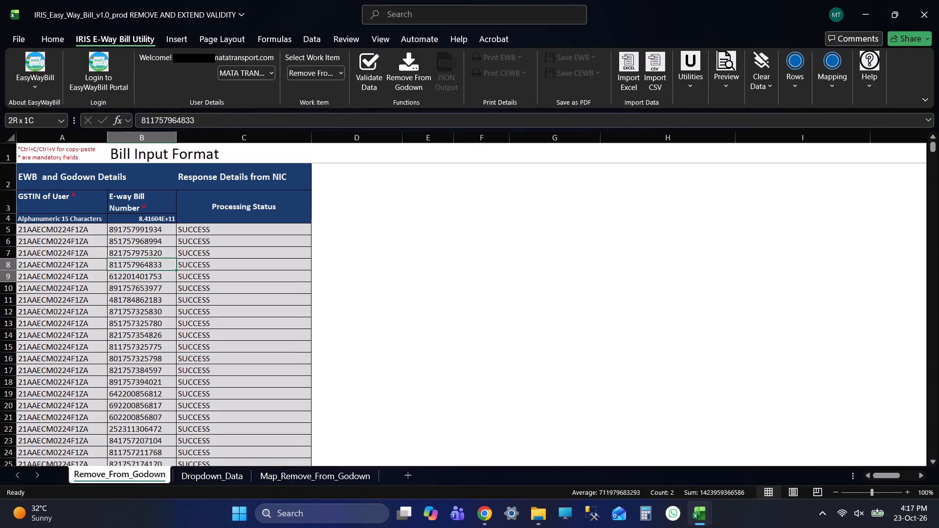
key(Down)
key(Down)
key(Down)
key(ctrl+Down)
key(Down)
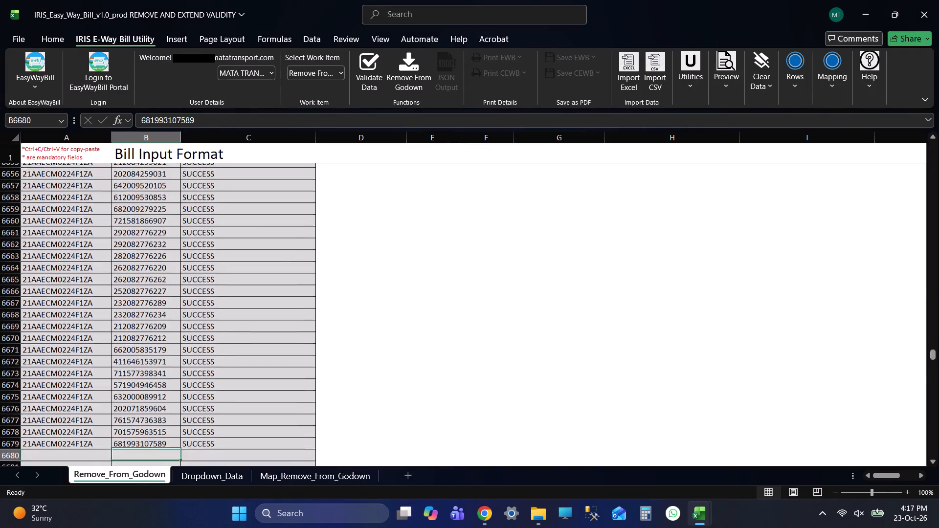
key(Down)
key(Down)
key(Down)
key(Down)
key(ctrl+Up)
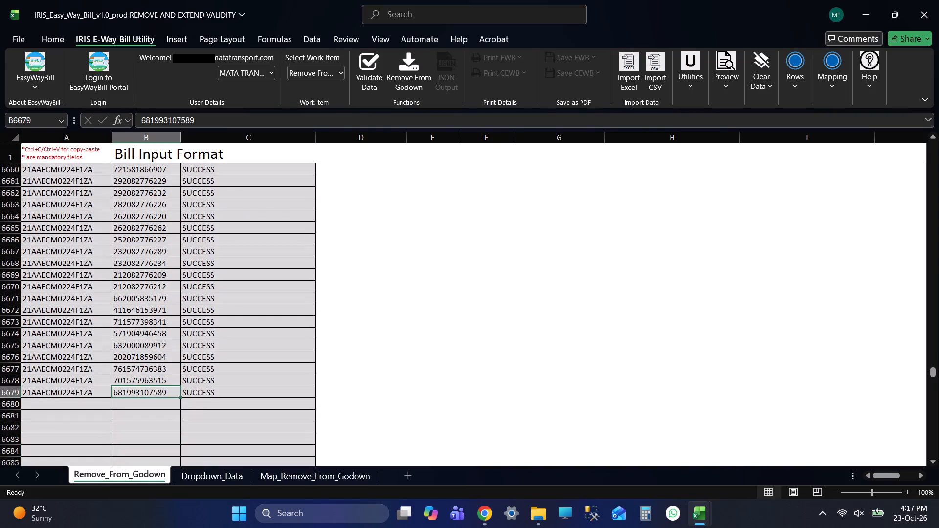
key(ctrl+Up)
key(Up)
key(Up)
key(Up)
key(Up)
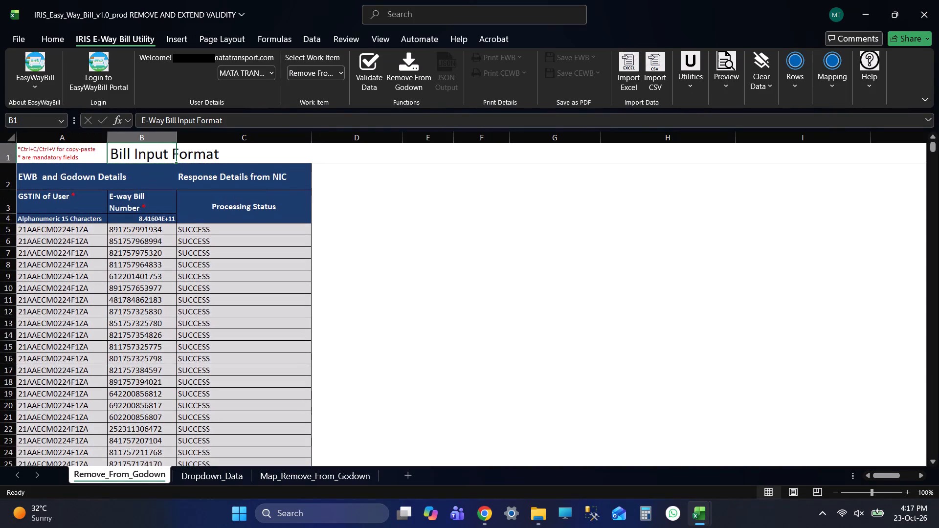
key(Up)
key(Up)
key(Up)
key(Up)
key(Up)
key(Up)
key(Up)
key(Up)
key(Up)
key(Up)
key(Up)
key(Up)
key(Up)
key(Up)
key(Down)
key(Down)
key(Down)
key(Down)
key(Down)
key(ctrl+Down)
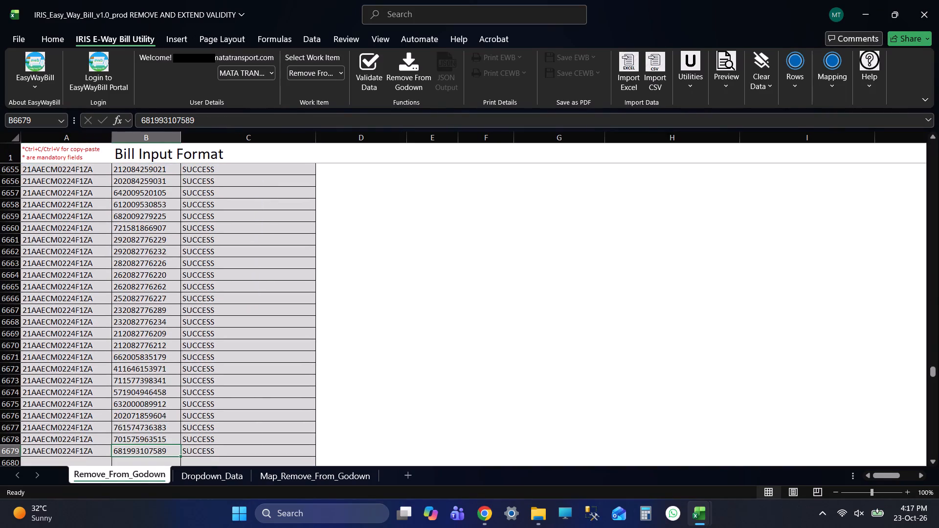
Save and close the IRIS_Easy_Way_Bill_v1.0_prod REMOVE AND EXTEND VALIDITY workbook.
key(ctrl+s)
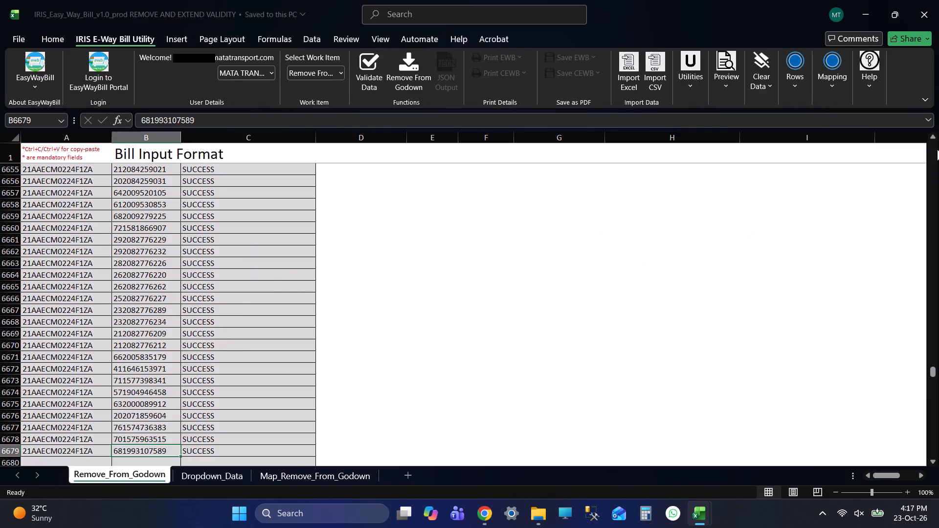
click(938, 0)
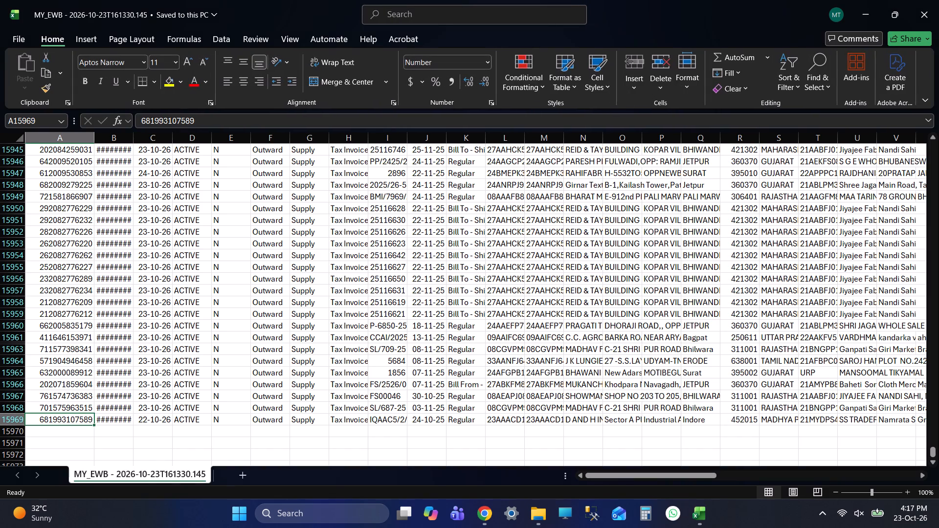
Save and close the MY_EWB workbook.
key(ctrl+s)
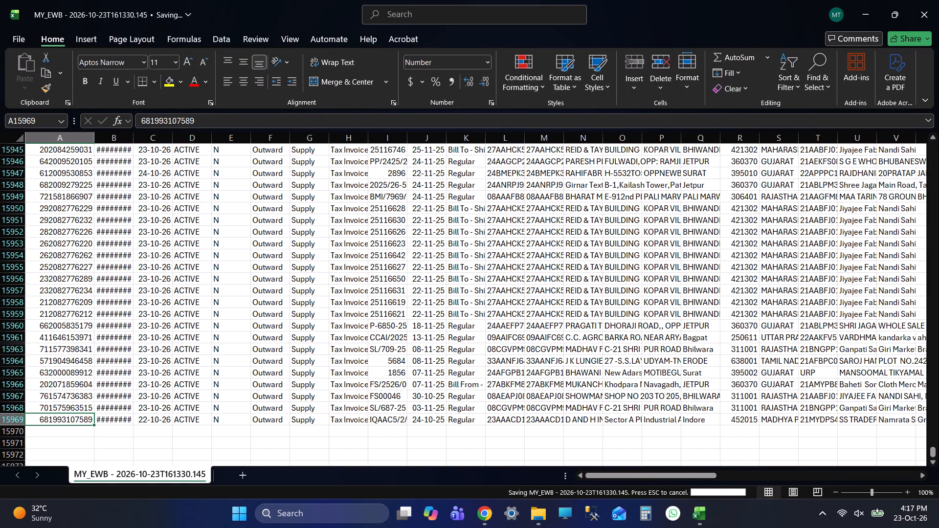
click(938, 21)
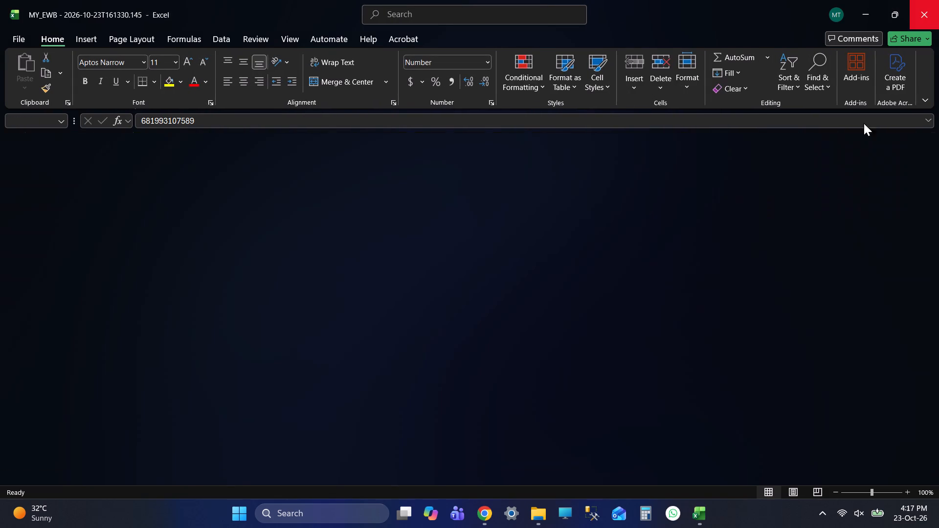
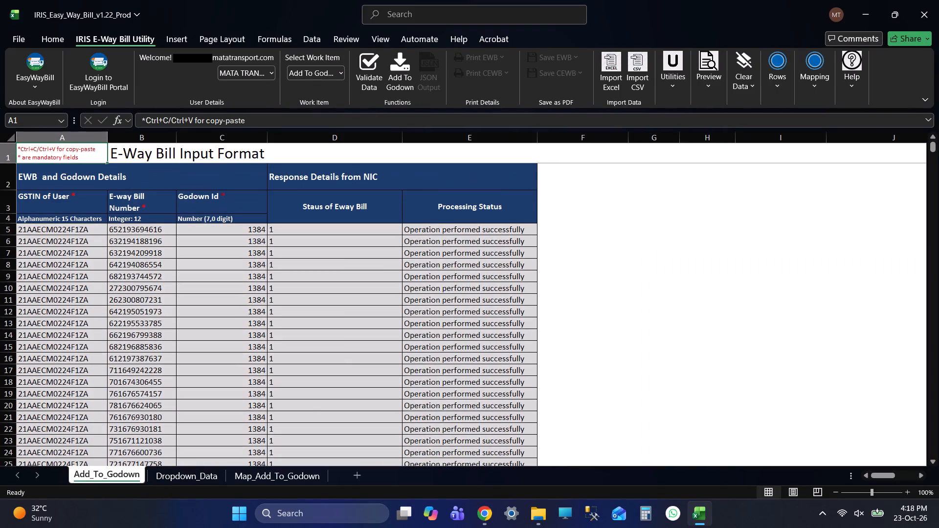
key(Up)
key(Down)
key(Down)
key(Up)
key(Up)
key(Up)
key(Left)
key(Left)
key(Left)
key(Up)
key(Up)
Import the add to godown XLSX file from the E Way Bill folder on drive F: into the Add_To_Godown sheet.
click(613, 64)
click(563, 224)
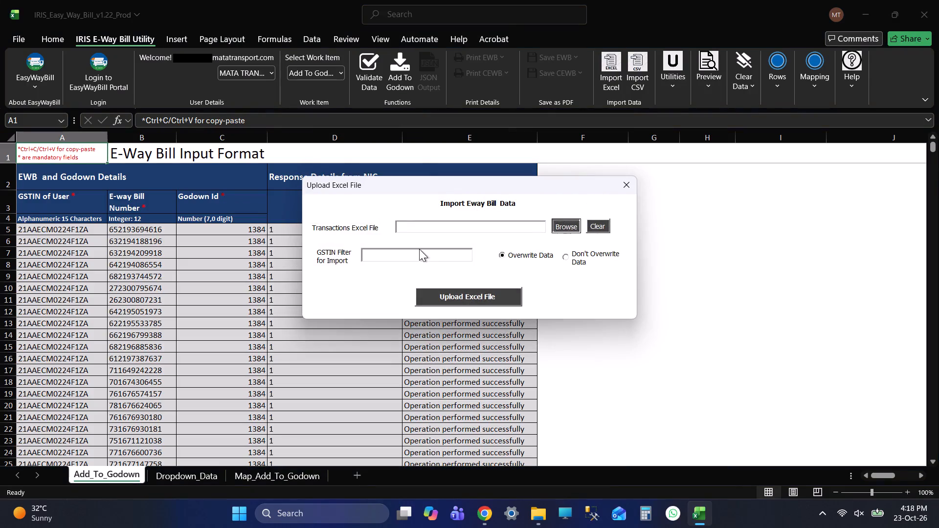
drag(92, 109, 103, 141)
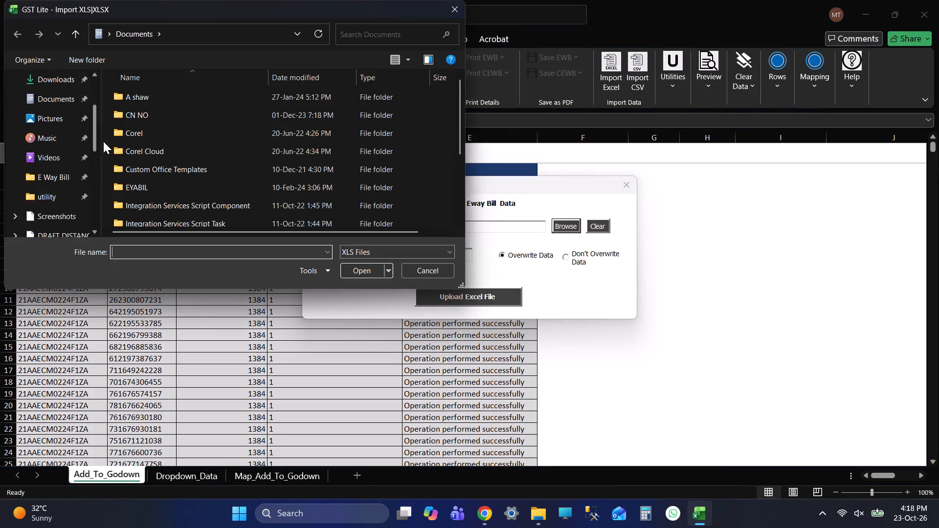
drag(103, 141, 107, 199)
click(77, 148)
double_click(165, 145)
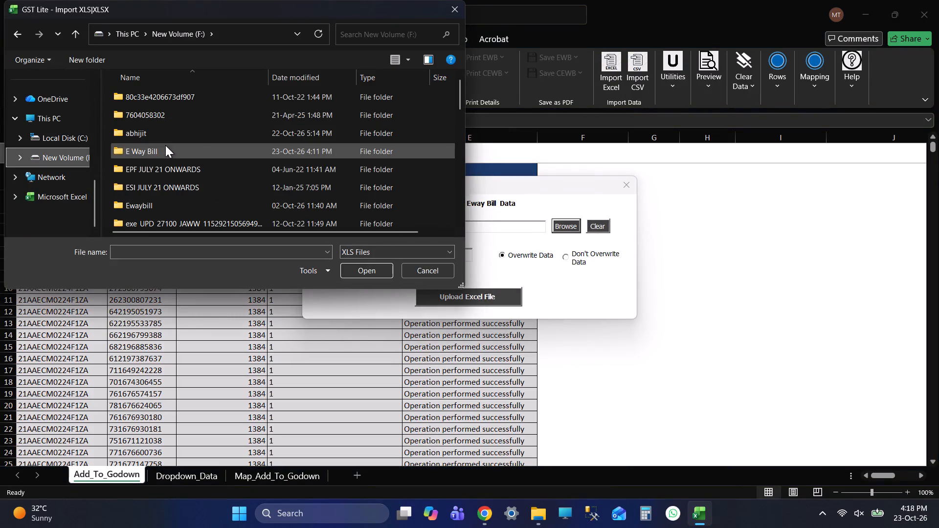
click(371, 250)
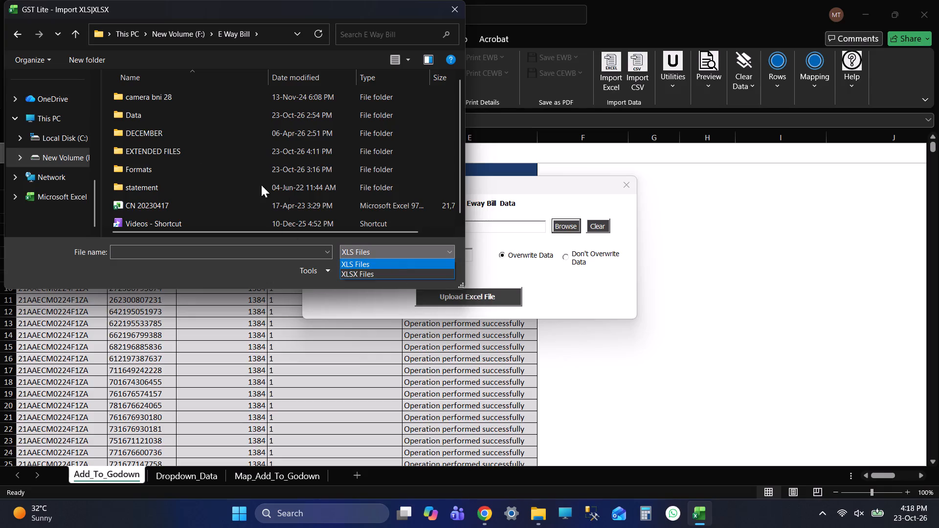
click(364, 272)
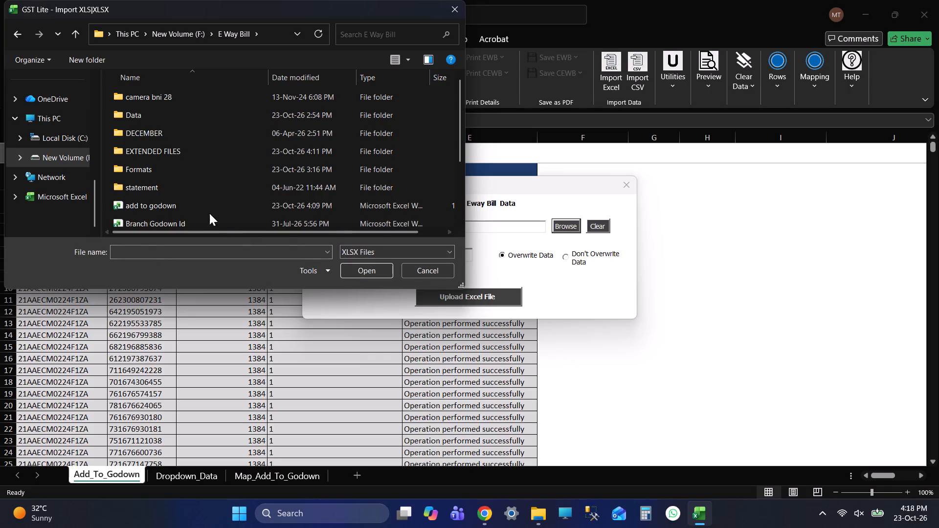
click(200, 210)
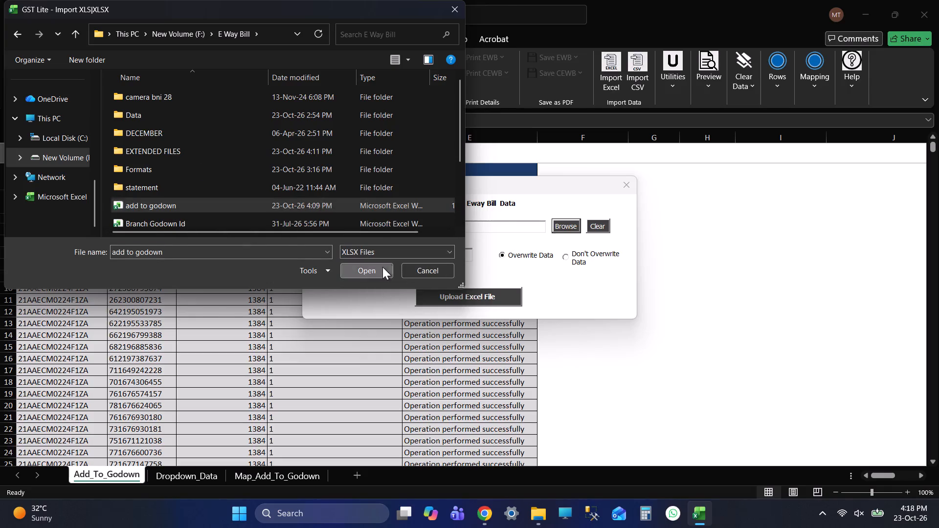
click(382, 267)
click(492, 297)
click(455, 295)
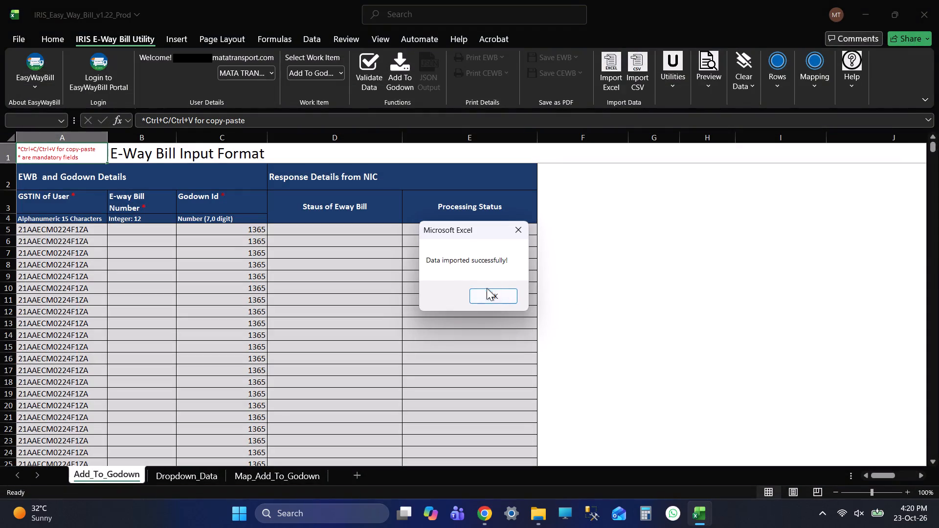
click(493, 291)
Switch to File Explorer and open the add to godown workbook from the E Way Bill folder.
click(139, 227)
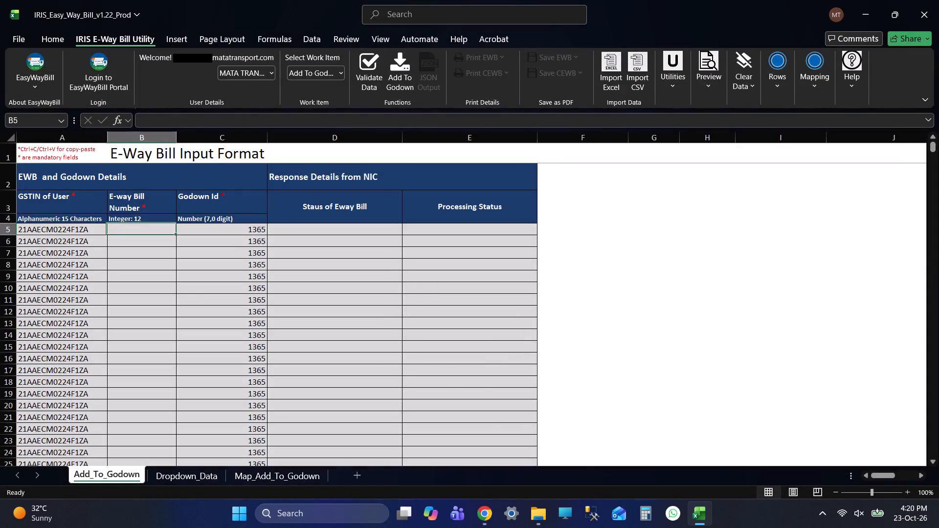
key(alt+Tab)
key(alt+Tab)
key(alt+Tab)
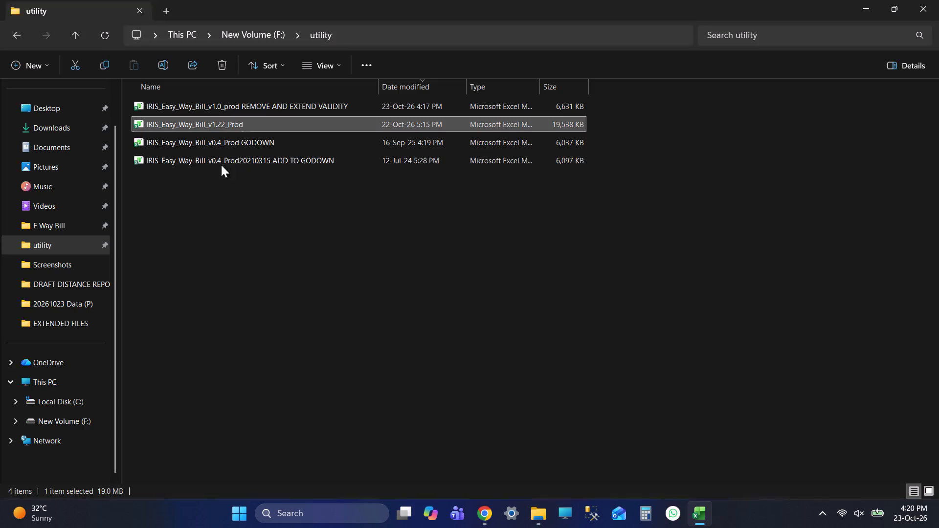
click(32, 226)
key(alt+Tab)
key(alt+Tab)
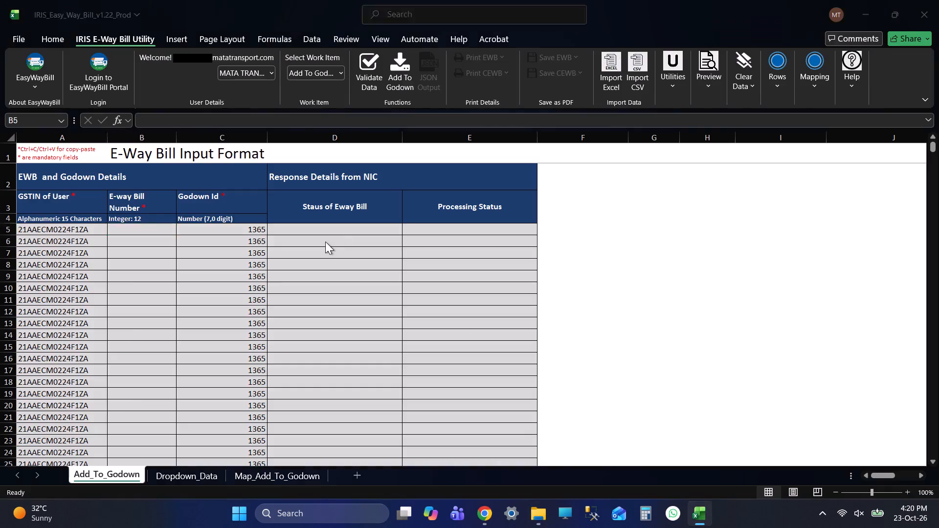
key(alt+Tab)
key(alt+Tab)
key(alt+Tab)
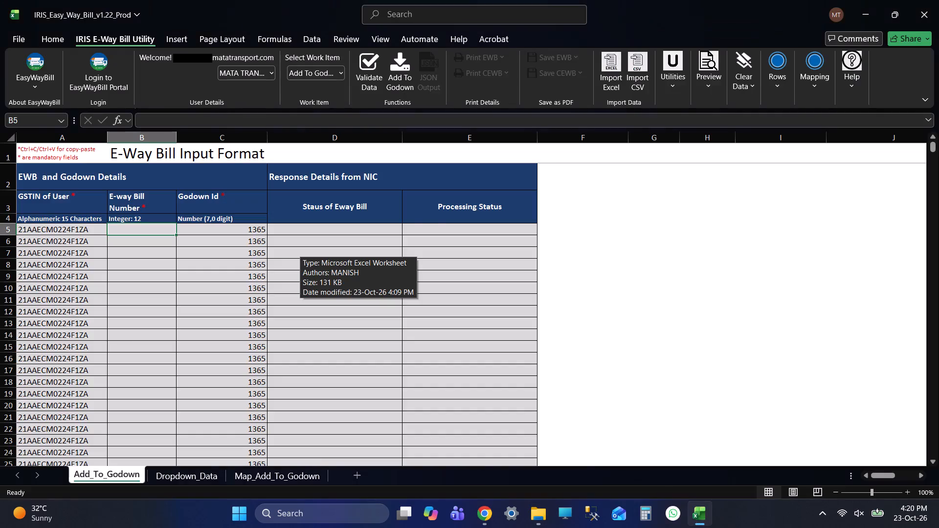
key(alt+Tab)
key(alt+Tab)
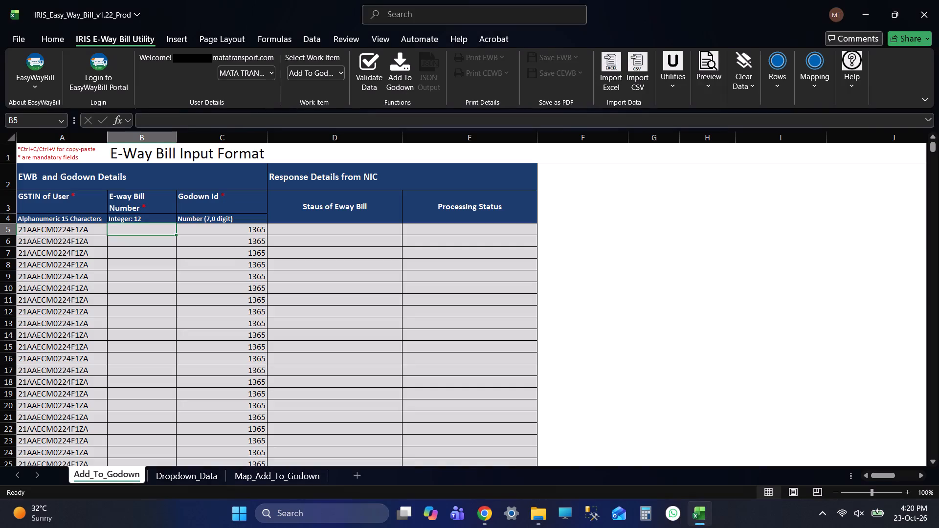
key(alt+Tab)
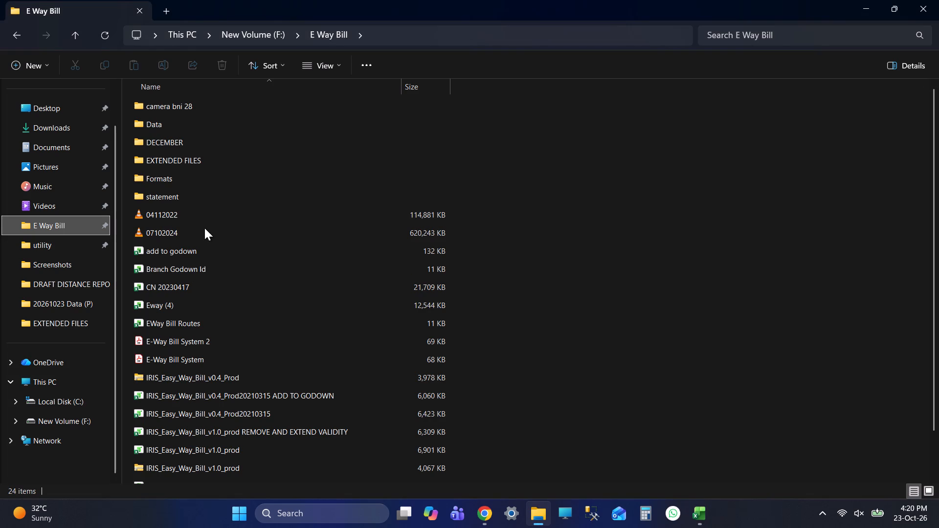
double_click(199, 244)
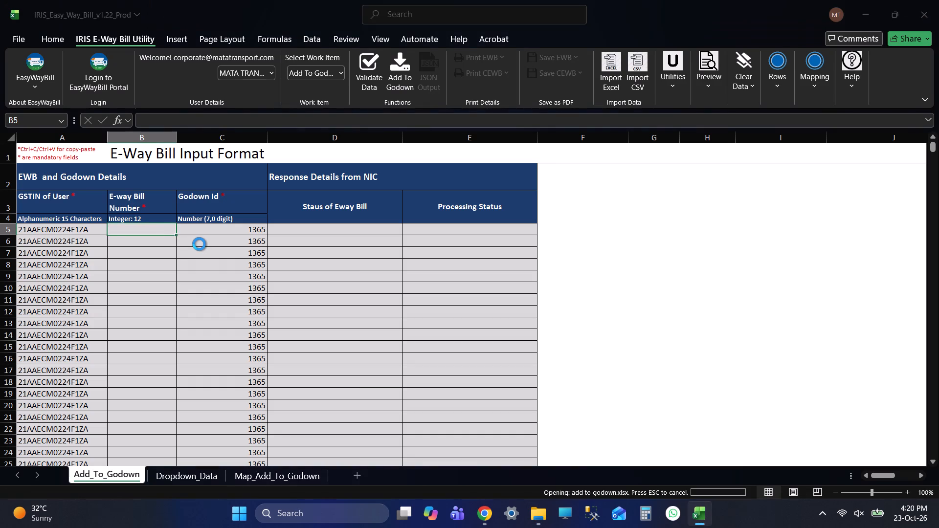
Copy all the e-way bill numbers below the header in the add to godown workbook.
key(ctrl+Up)
key(Up)
key(Up)
key(Left)
key(Left)
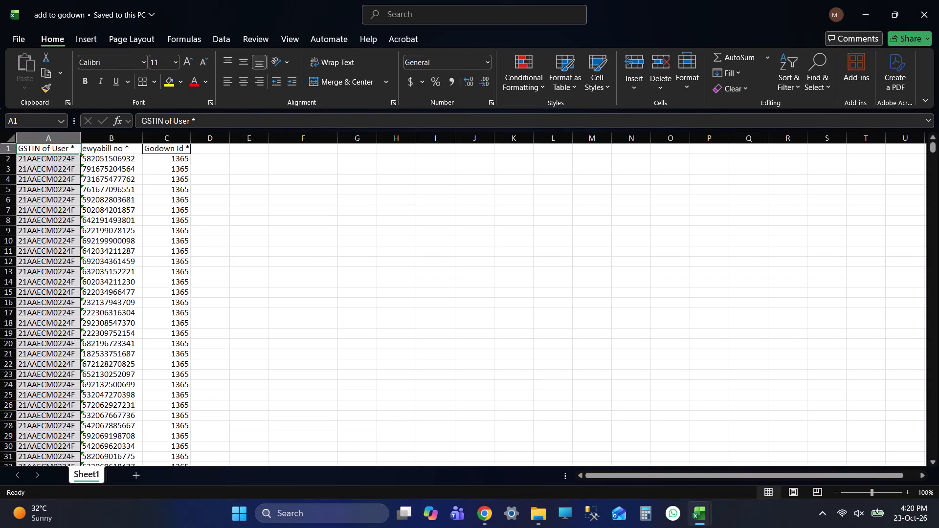
key(Up)
key(Up)
key(Up)
key(Right)
key(Up)
key(Up)
key(Up)
key(Up)
key(Up)
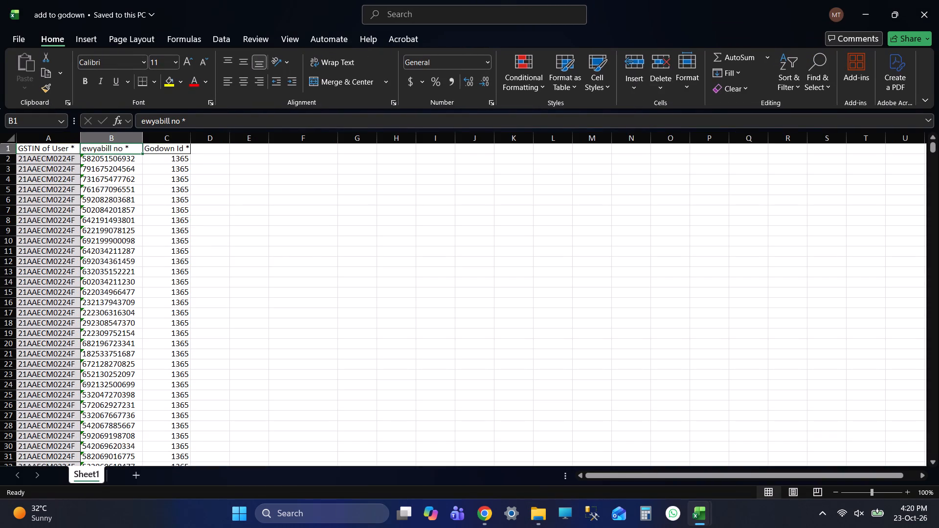
key(Up)
key(Up)
key(Up)
key(Up)
key(Up)
key(Up)
key(Up)
key(Up)
key(Up)
key(Up)
key(Up)
key(Up)
key(Up)
key(Up)
key(Up)
key(Up)
key(Up)
key(Up)
key(Up)
key(Up)
key(Up)
key(Up)
key(Up)
key(Up)
key(Up)
key(Up)
key(Down)
key(ctrl+shift+Down)
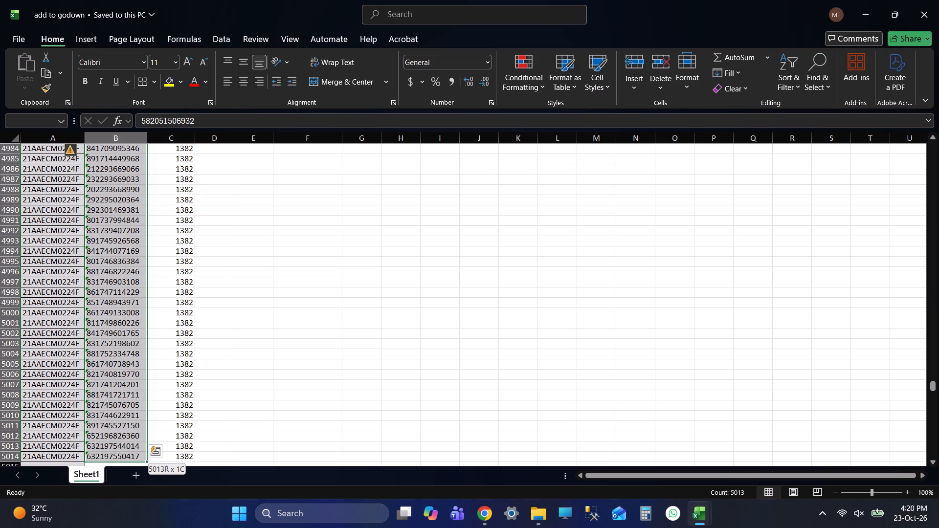
key(ctrl+c)
key(ctrl+c)
key(ctrl+c)
key(ctrl+c)
key(ctrl+c)
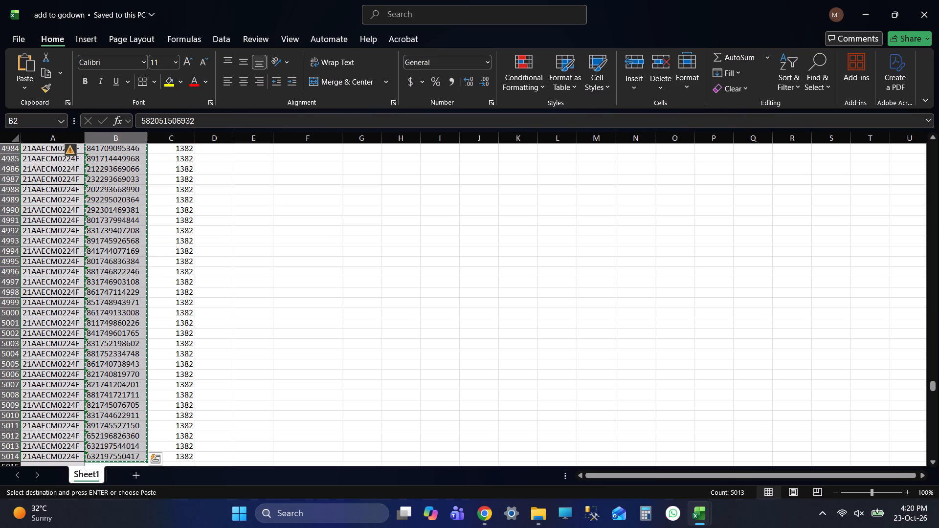
scroll(304, 267, down, 3)
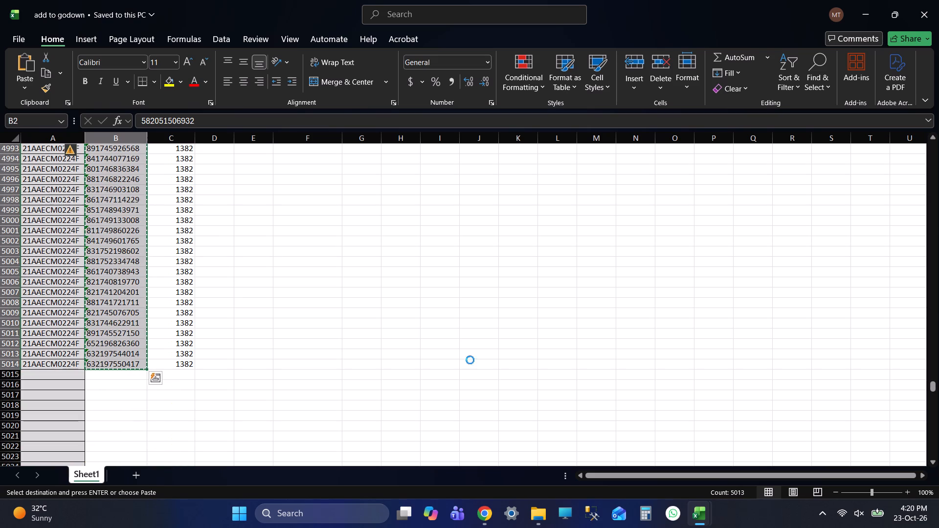
key(ctrl+c)
key(ctrl+c)
key(ctrl+c)
key(ctrl+c)
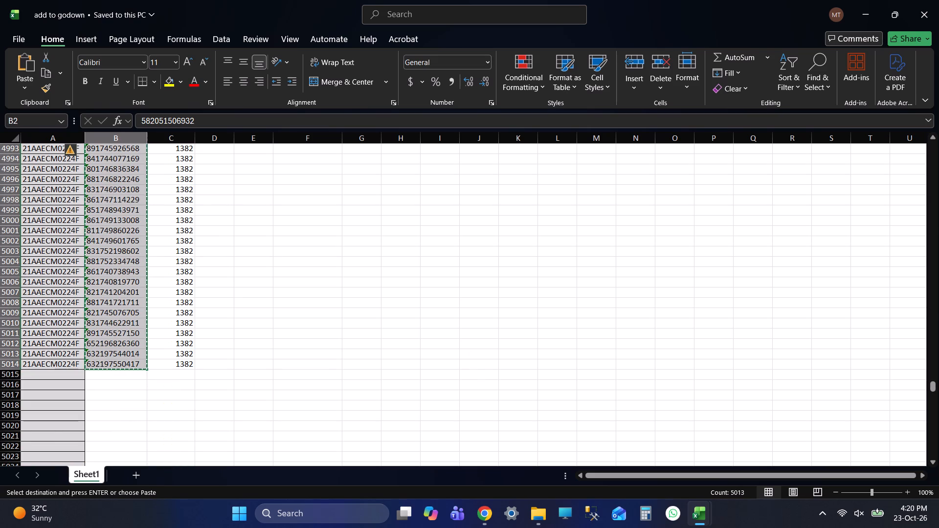
Paste the copied numbers into the utility's E-way Bill Number column, starting at cell B5 of the Add_To_Godown sheet.
key(alt+Tab)
key(Up)
key(Down)
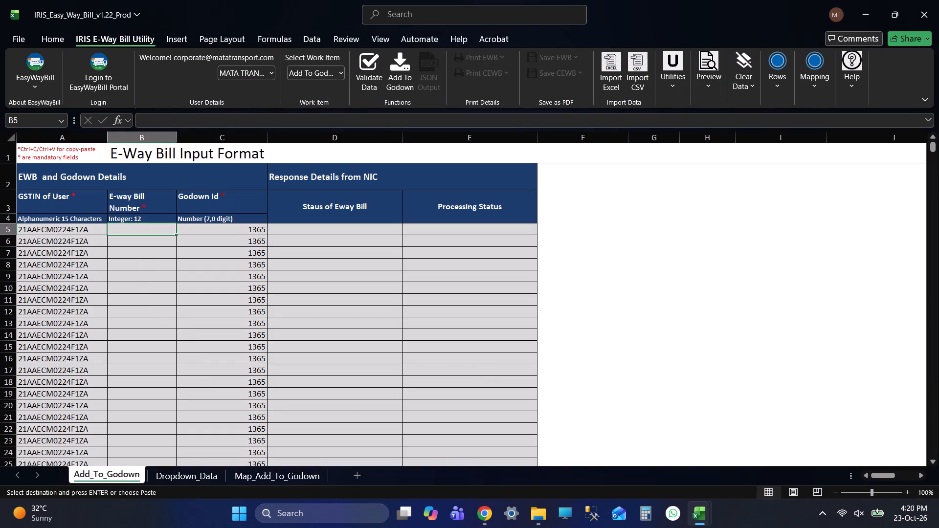
key(ctrl+v)
Check the pasted e-way bill numbers against the neighbouring columns down to the last filled row, and return to the header.
key(ctrl+Down)
key(Down)
key(Down)
key(Down)
key(Down)
key(Down)
key(Down)
key(Down)
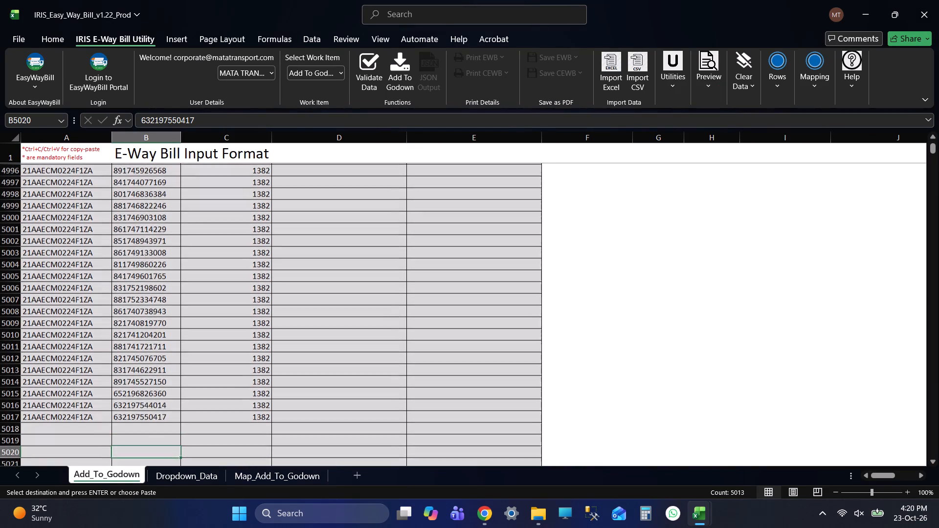
key(Down)
key(Down)
key(Down)
key(ctrl+Up)
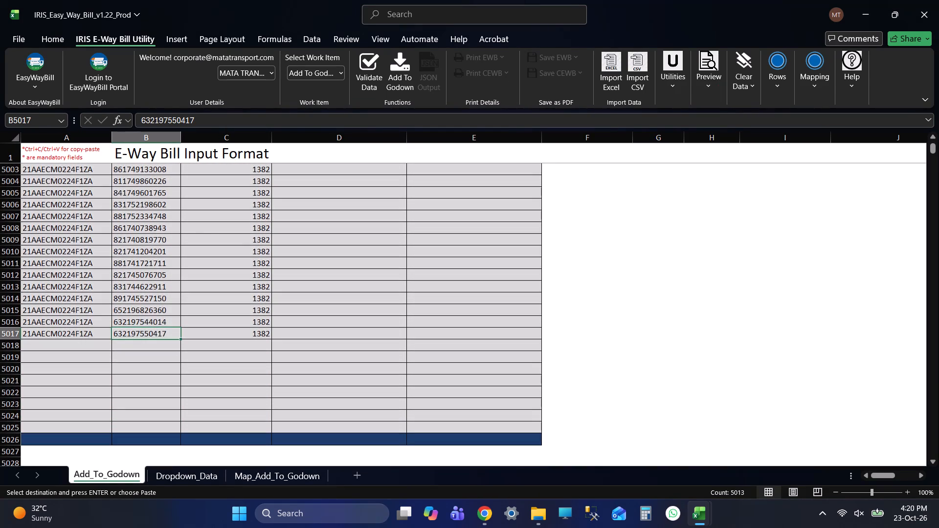
key(ctrl+Up)
key(Up)
key(Up)
key(Up)
key(Up)
key(Up)
key(Up)
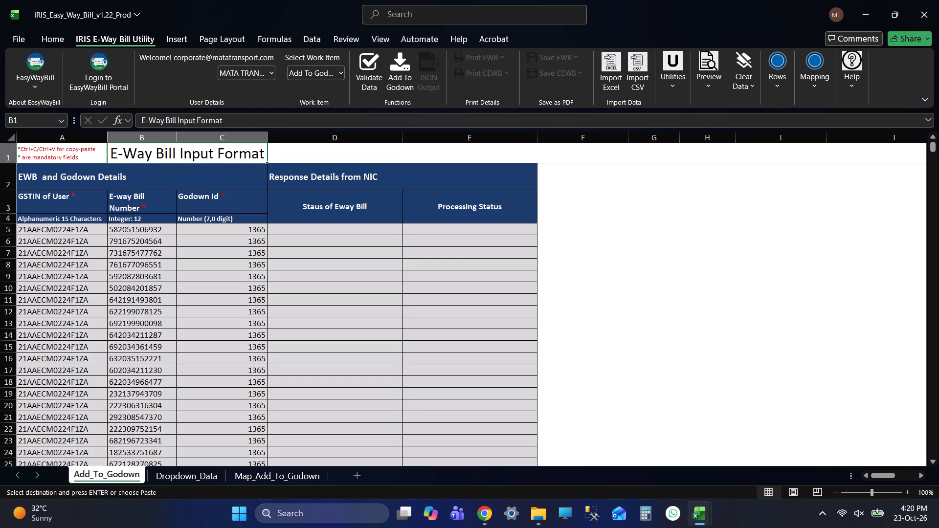
Run Add To Godown for the e-way bills listed in the sheet.
click(401, 75)
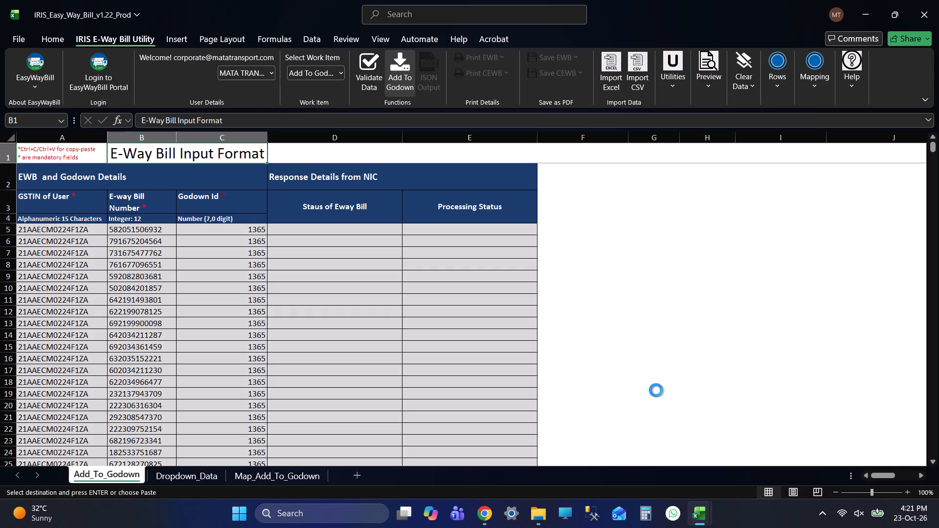
click(481, 305)
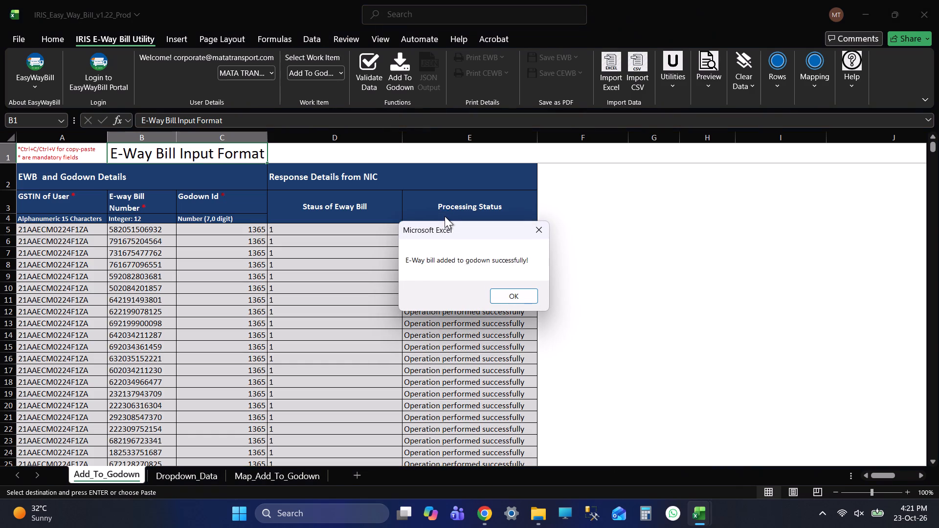
click(520, 299)
Review the Processing Status column from the first e-way bill down to the last filled row.
click(166, 255)
key(ctrl+Down)
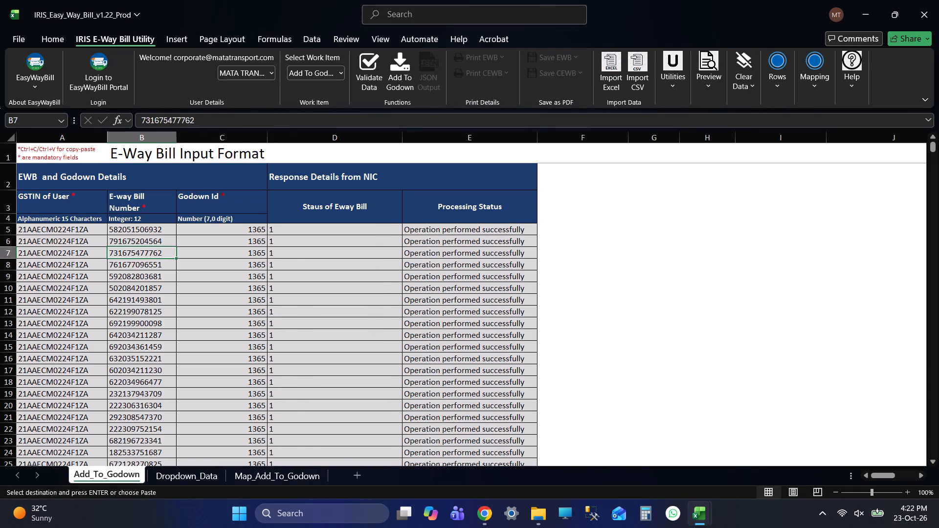
key(Down)
key(Down)
key(Down)
key(Down)
key(Down)
key(ctrl+Up)
key(ctrl+Up)
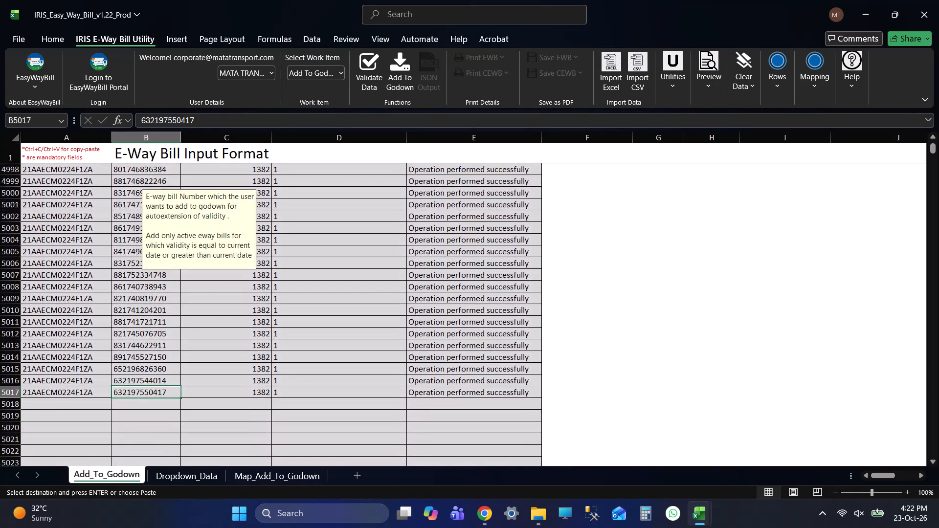
key(ctrl+Up)
key(Up)
key(Up)
key(Up)
key(Up)
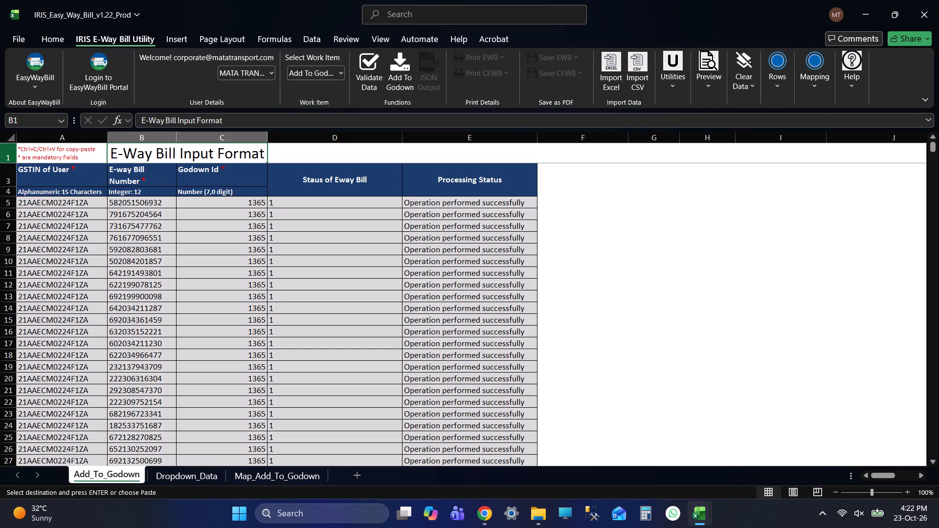
Copy the entire Add_To_Godown sheet with its responses into a new blank workbook.
click(8, 140)
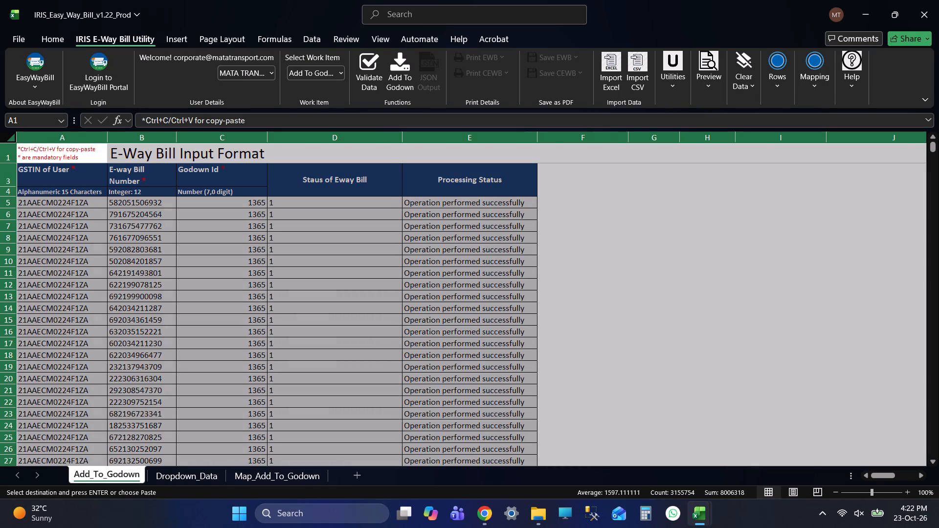
key(ctrl+c)
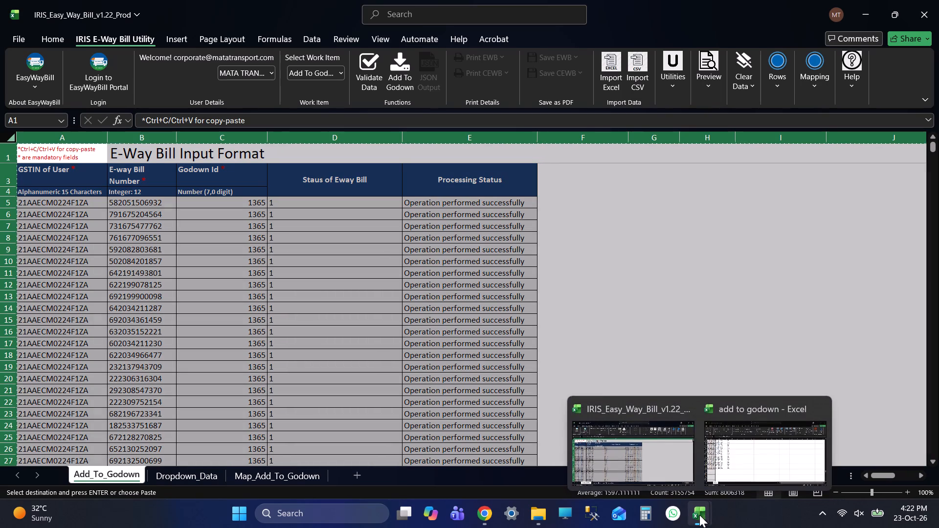
right_click(699, 515)
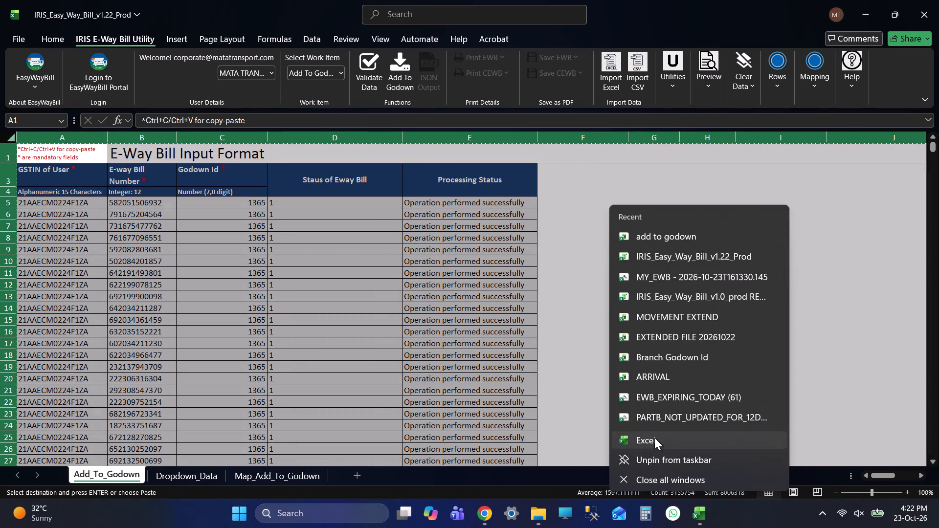
click(654, 438)
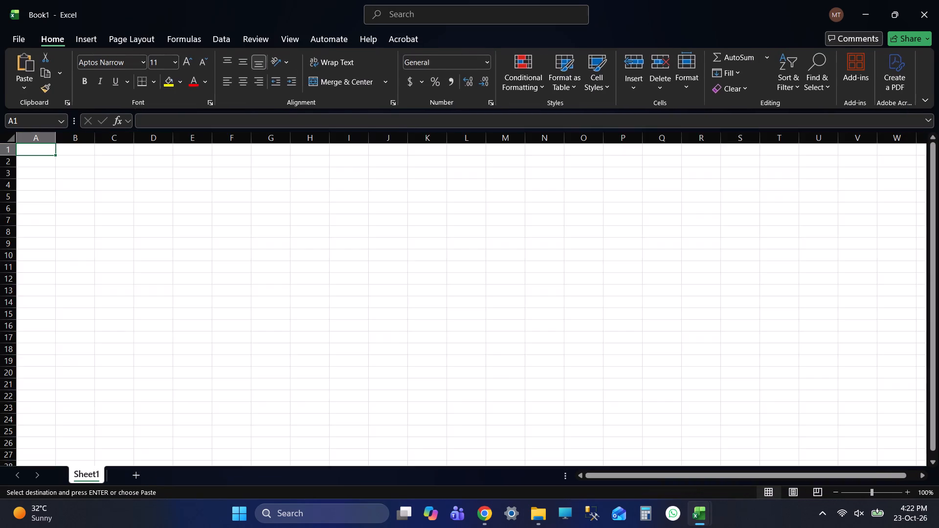
key(ctrl+v)
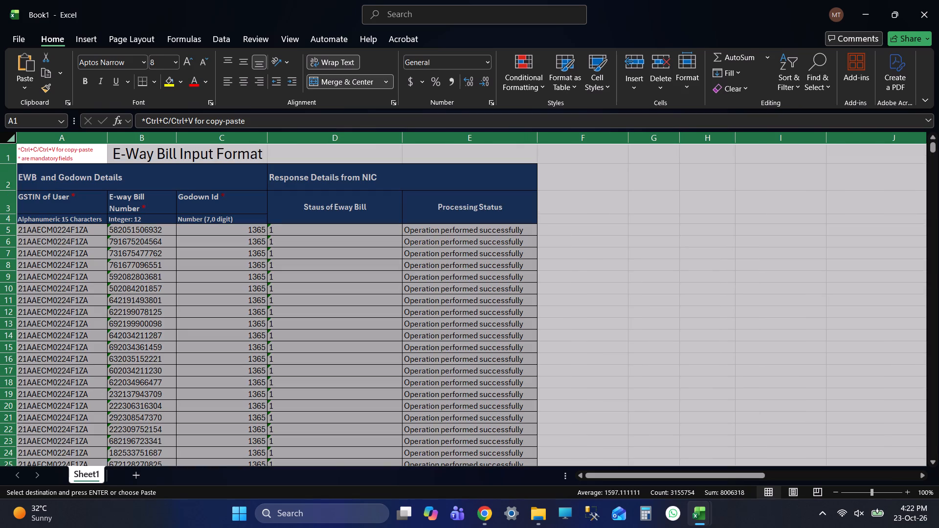
Check the pasted e-way bill rows down to the last filled row and return to the header.
click(153, 226)
key(ctrl+Down)
key(Down)
key(Down)
key(Down)
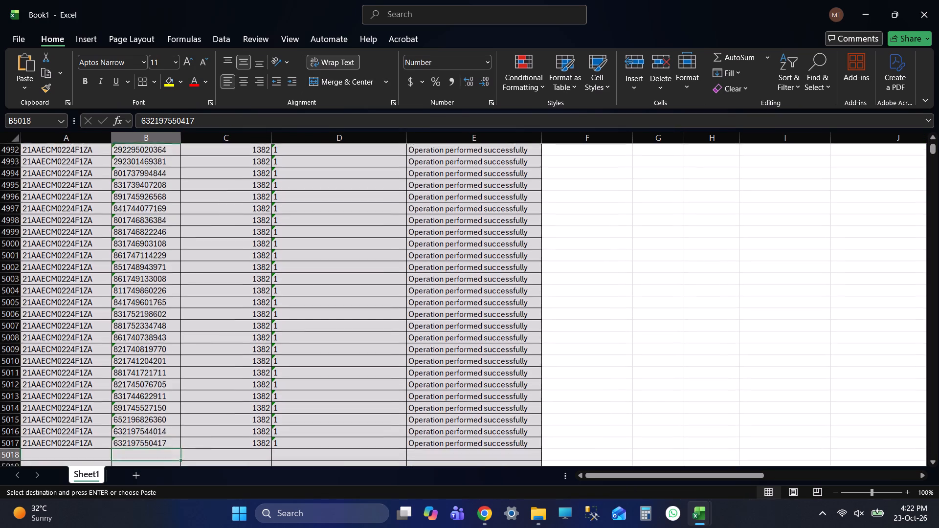
key(Down)
key(Down)
key(Down)
key(ctrl+Up)
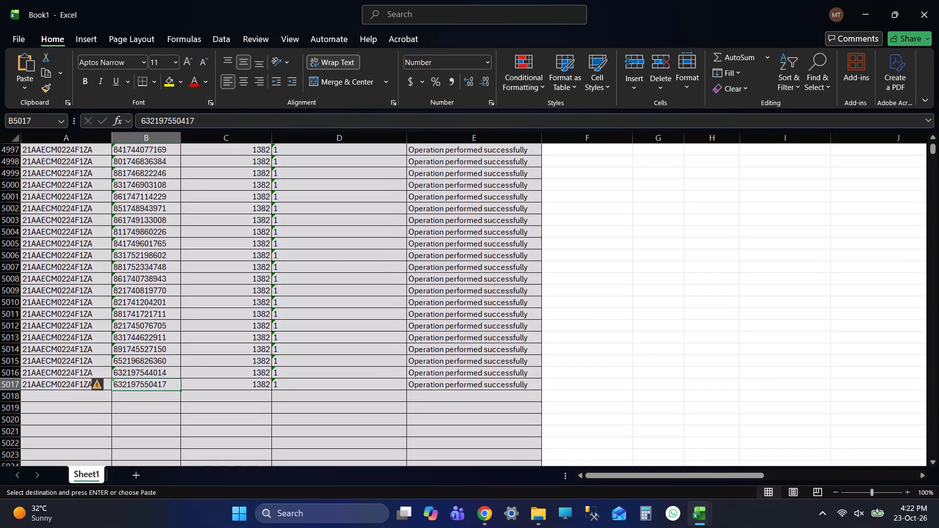
key(ctrl+Up)
key(Up)
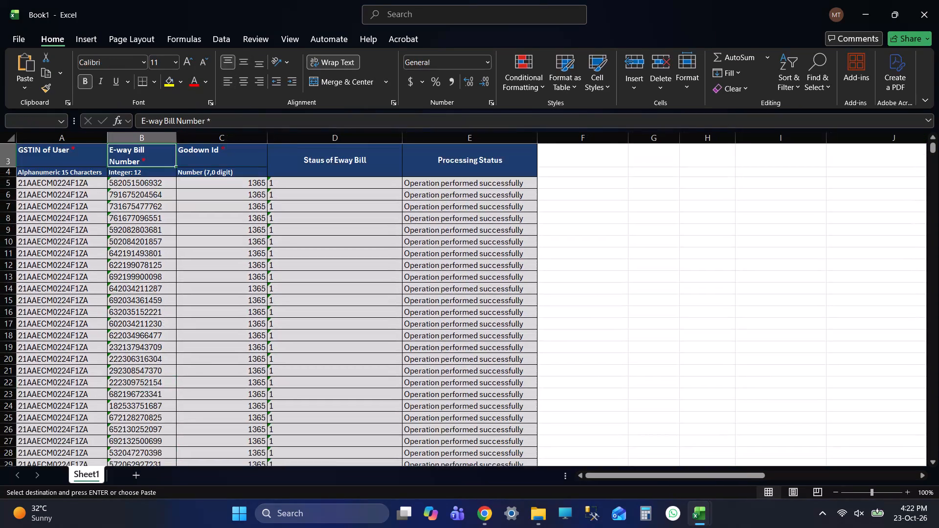
key(Up)
key(Up)
key(Up)
key(Up)
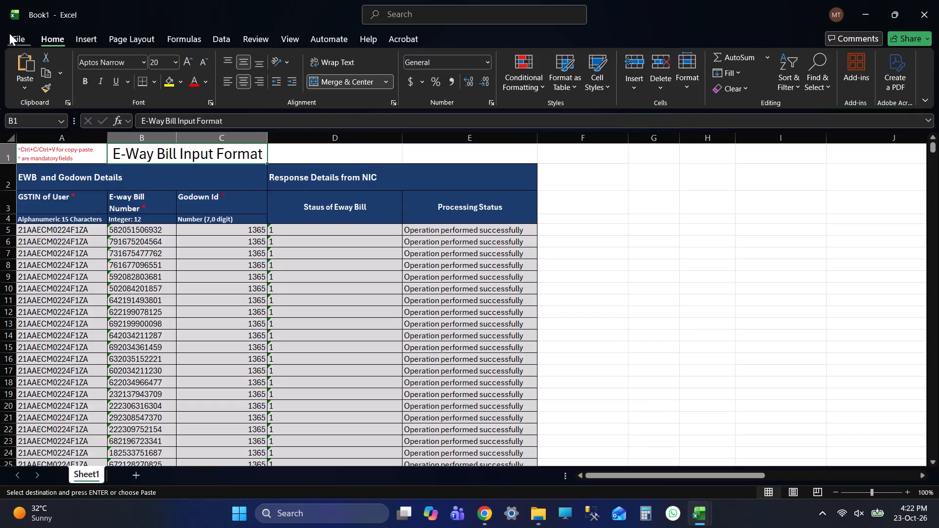
Save the new workbook as "20261023 godown" in the abhijit folder on New Volume (F:).
click(9, 33)
click(50, 203)
double_click(173, 226)
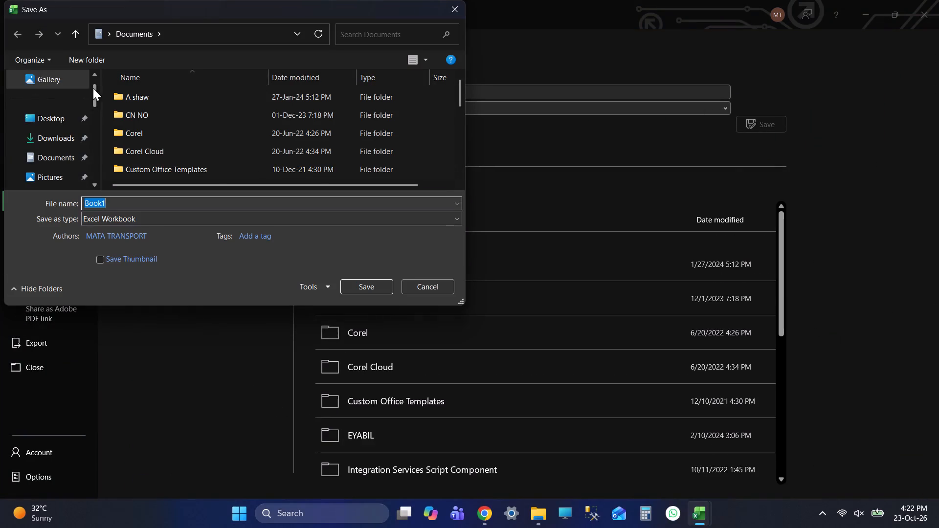
drag(95, 87, 107, 162)
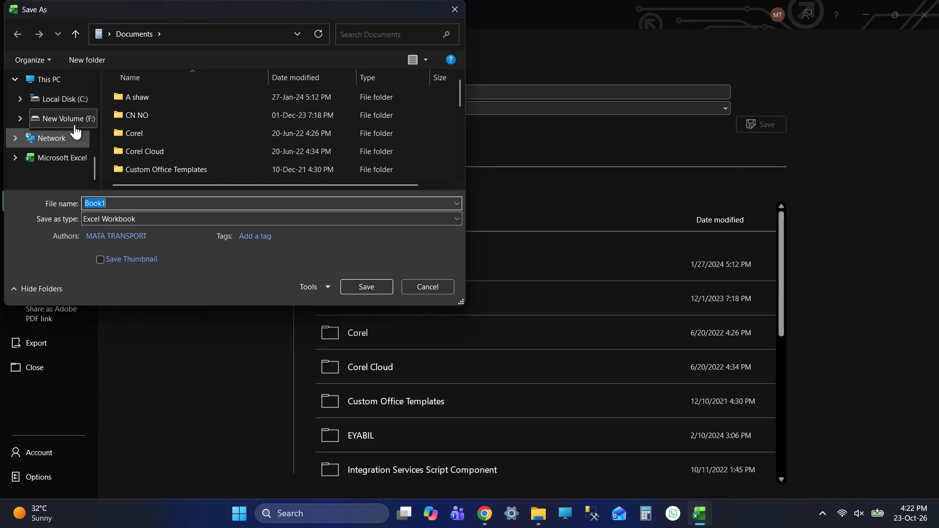
click(74, 125)
double_click(169, 127)
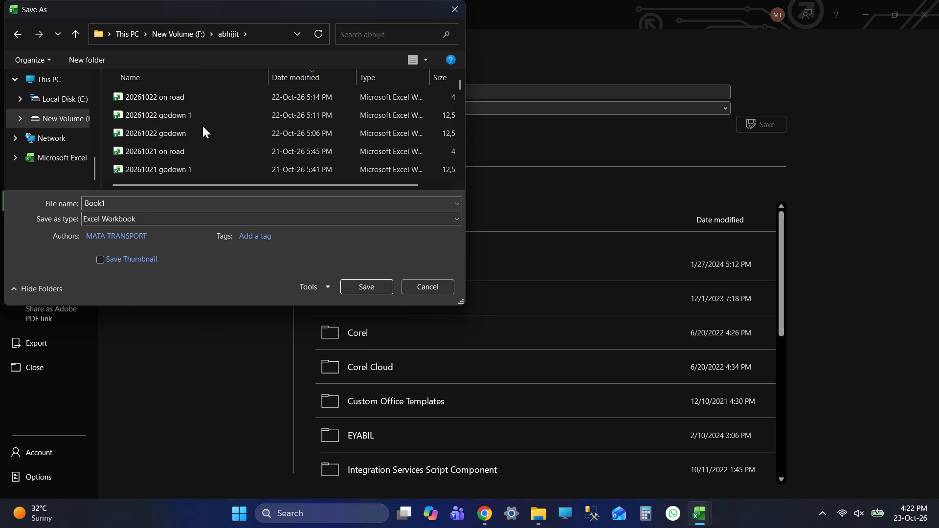
click(202, 126)
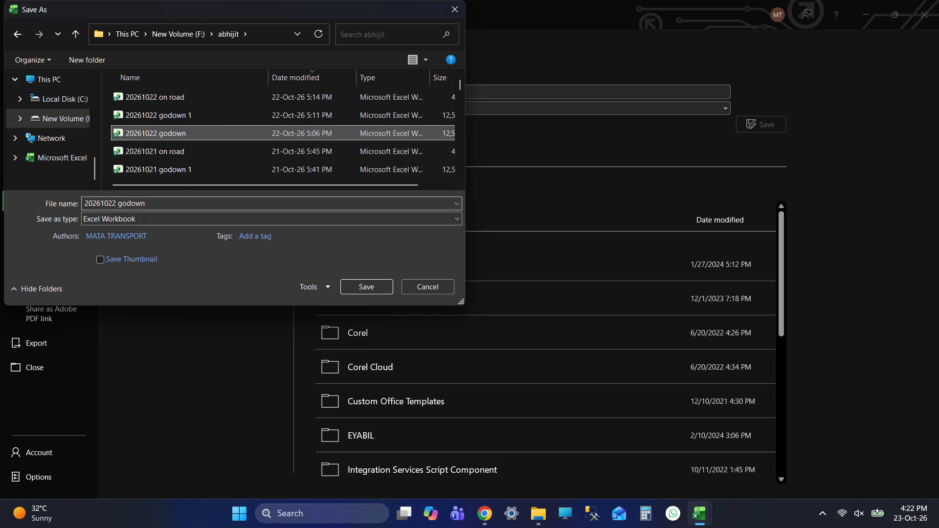
triple_click(110, 203)
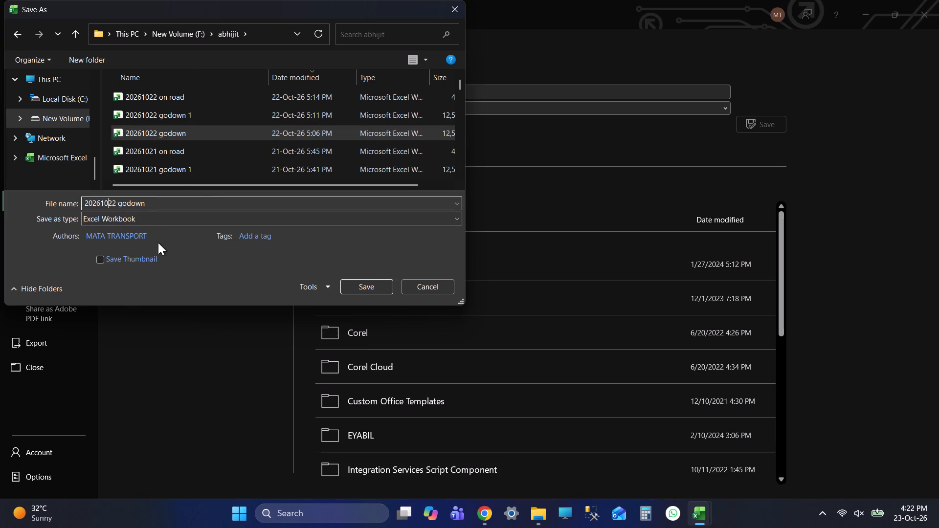
key(Right)
key(Delete)
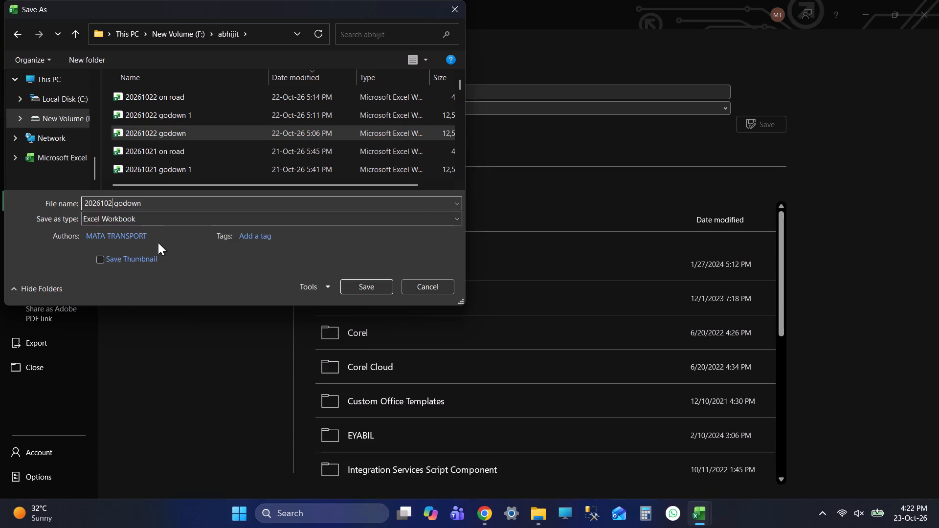
key(3)
click(341, 285)
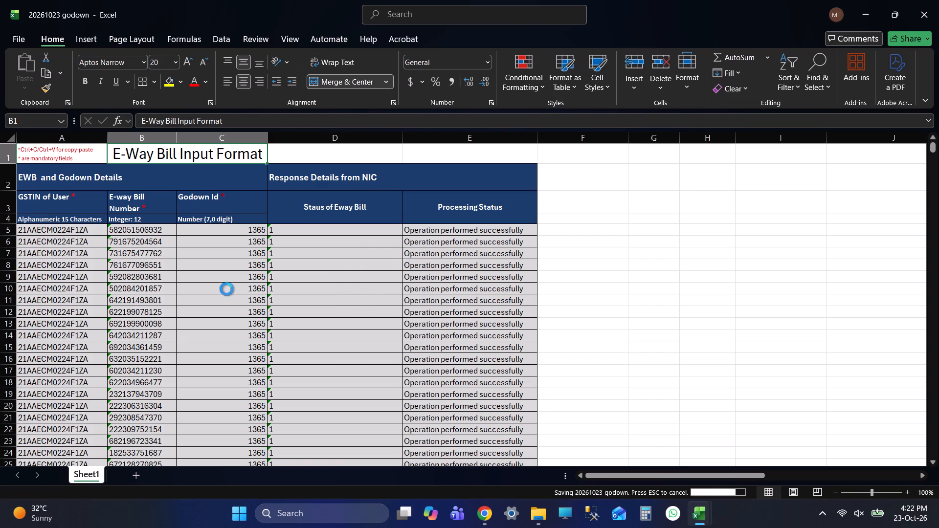
Examine the saved workbook's e-way bill column down to the last filled row and return to the header.
click(151, 219)
key(Down)
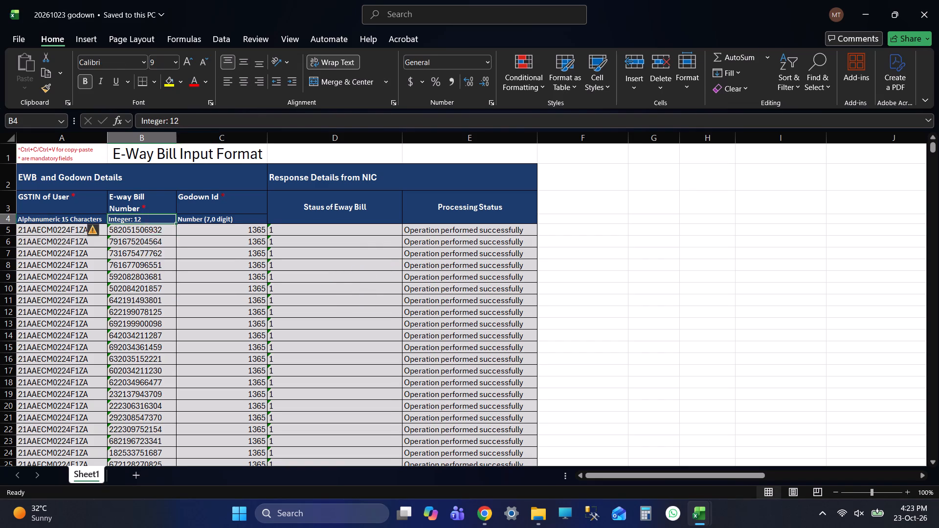
key(Down)
key(ctrl+Down)
key(ctrl+Up)
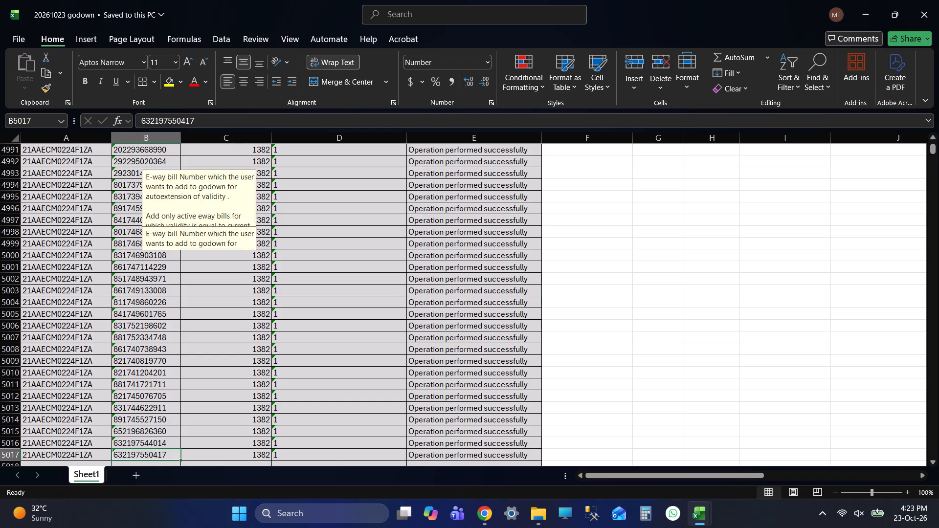
key(Up)
key(Up)
key(Up)
key(Up)
Save and close the 20261023 godown workbook, returning to cell A1 of the utility's Add_To_Godown sheet.
key(ctrl+s)
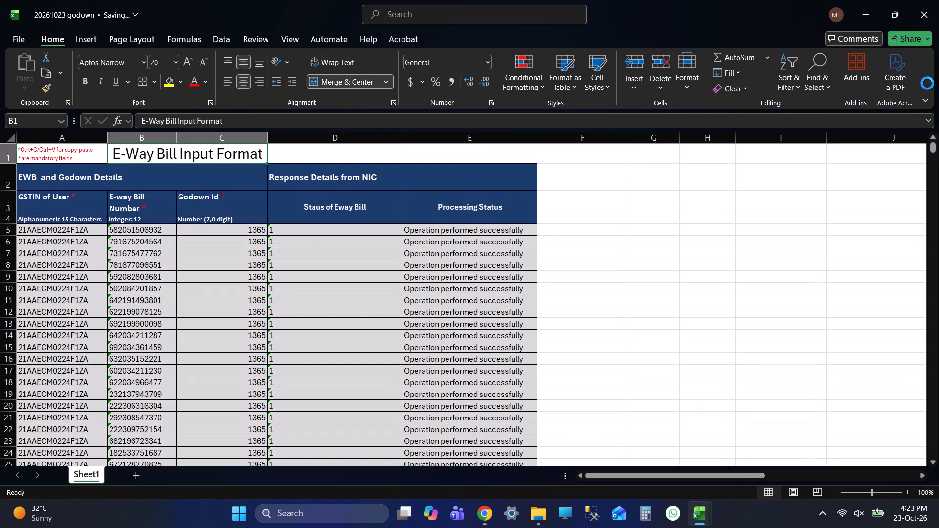
click(938, 3)
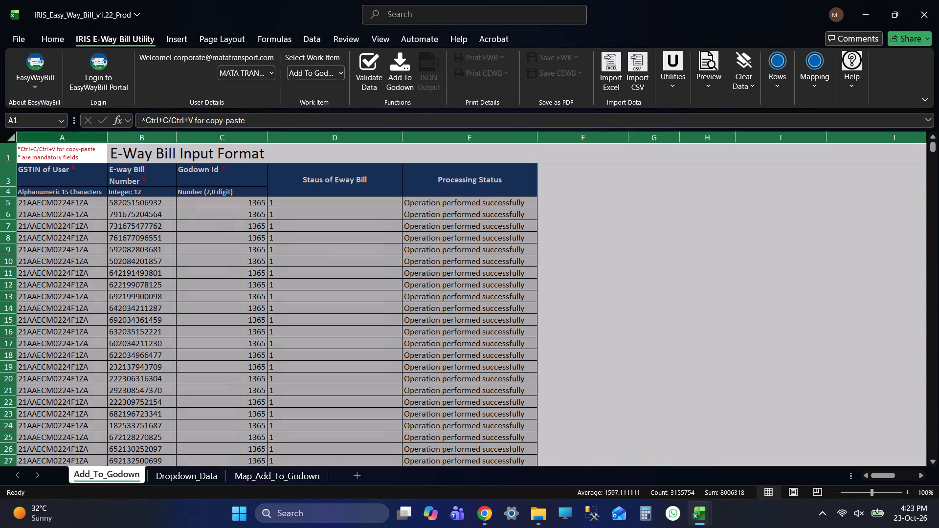
click(88, 145)
scroll(296, 214, up, 8)
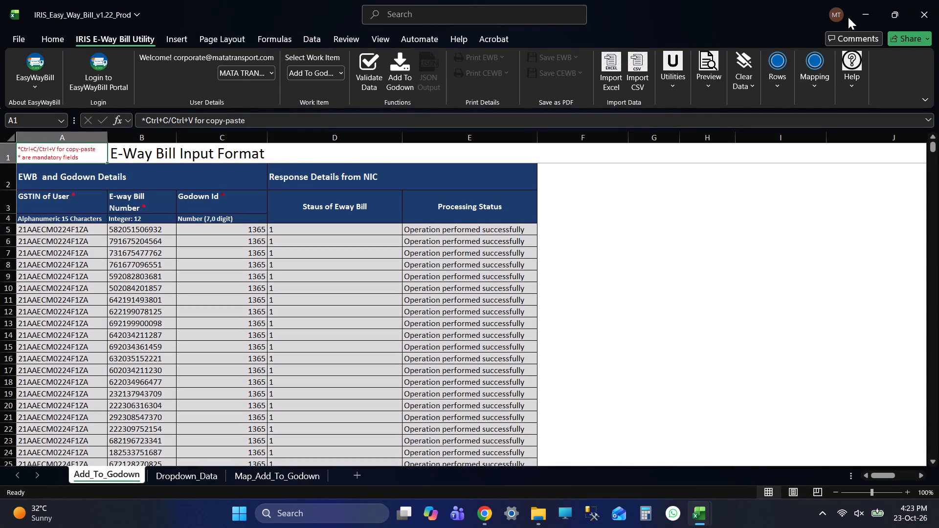
Clear the e-way bill numbers and godown IDs from row 2 down in the add to godown workbook and save it.
key(alt+Tab)
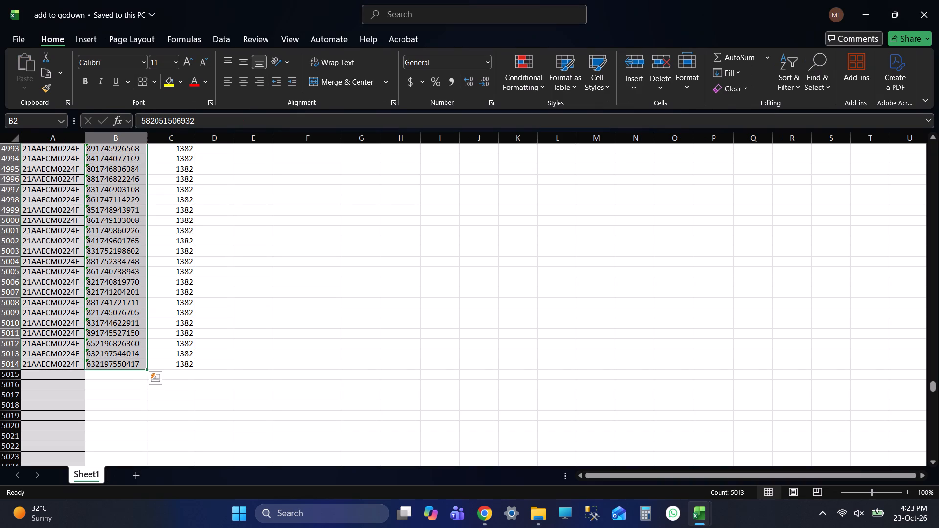
key(ctrl+shift+Right)
key(ctrl+shift+Delete)
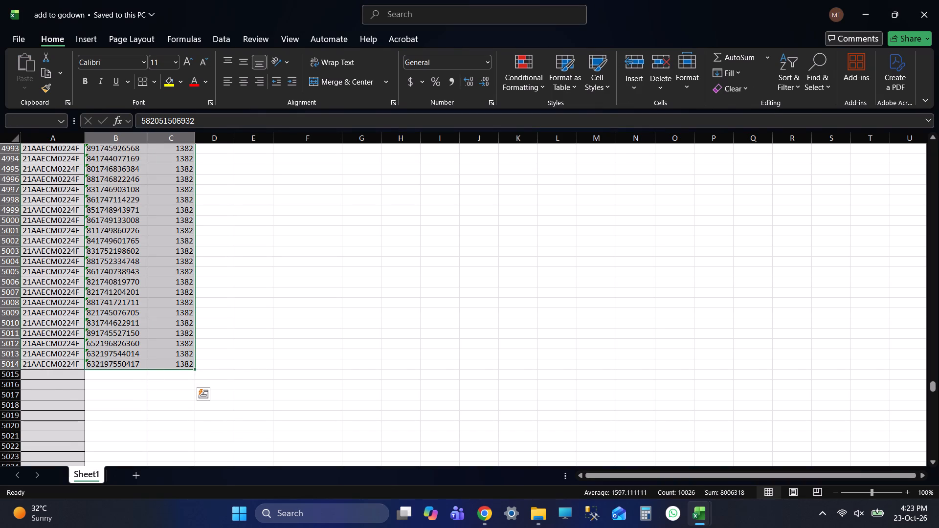
key(Delete)
key(Up)
key(Up)
key(Up)
key(Down)
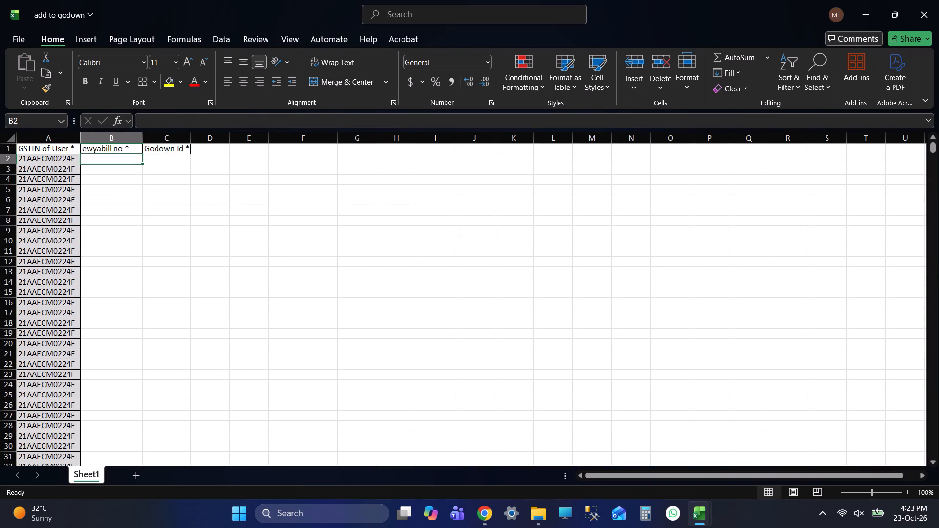
key(ctrl+s)
Open EXTENDED FILE 20261023 from the EXTENDED FILES folder at its GODOWN sheet.
key(alt+Tab)
key(alt+Tab)
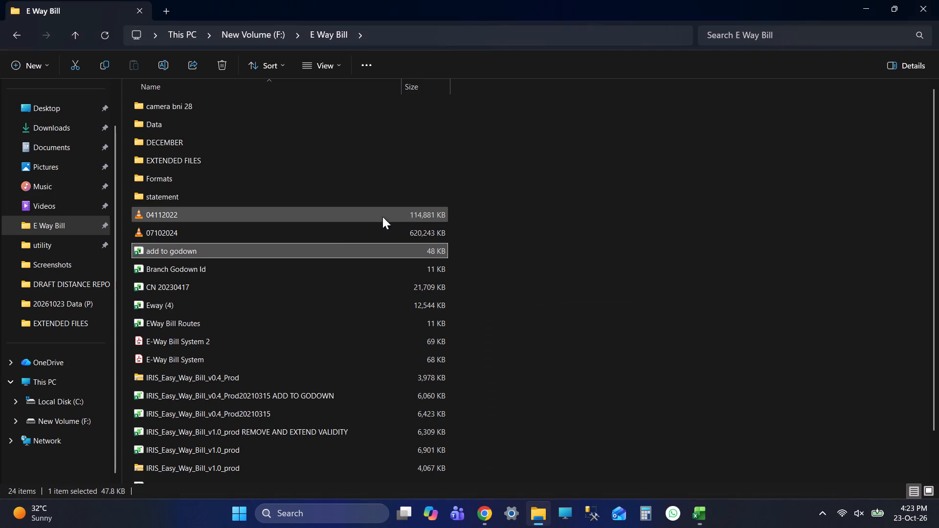
scroll(332, 241, up, 5)
double_click(264, 154)
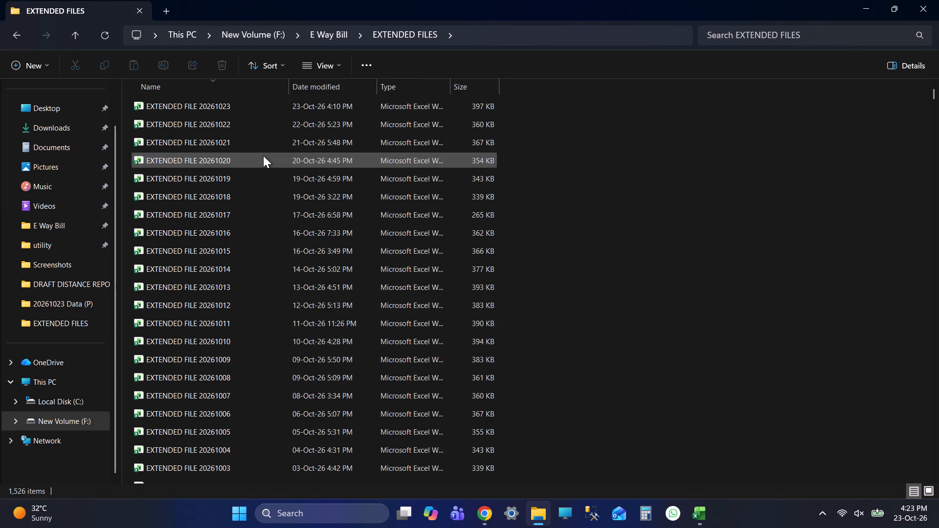
double_click(222, 101)
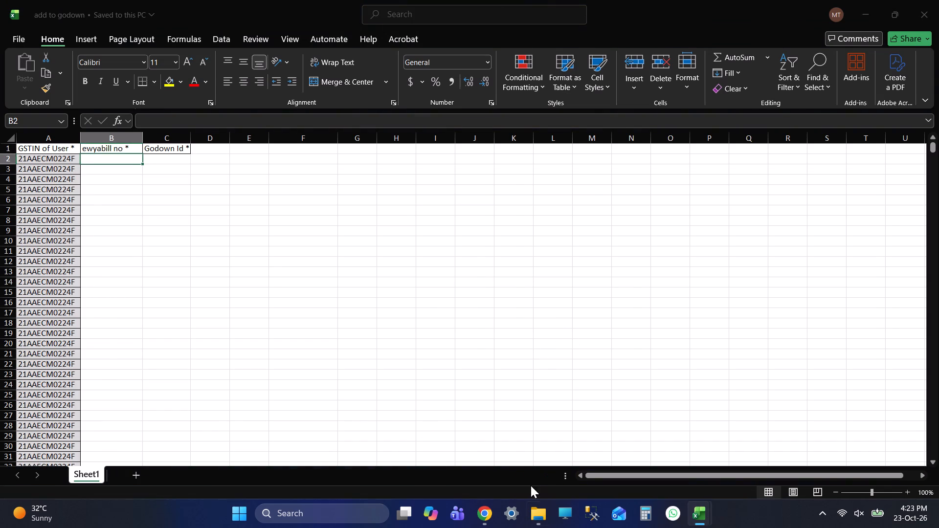
click(105, 473)
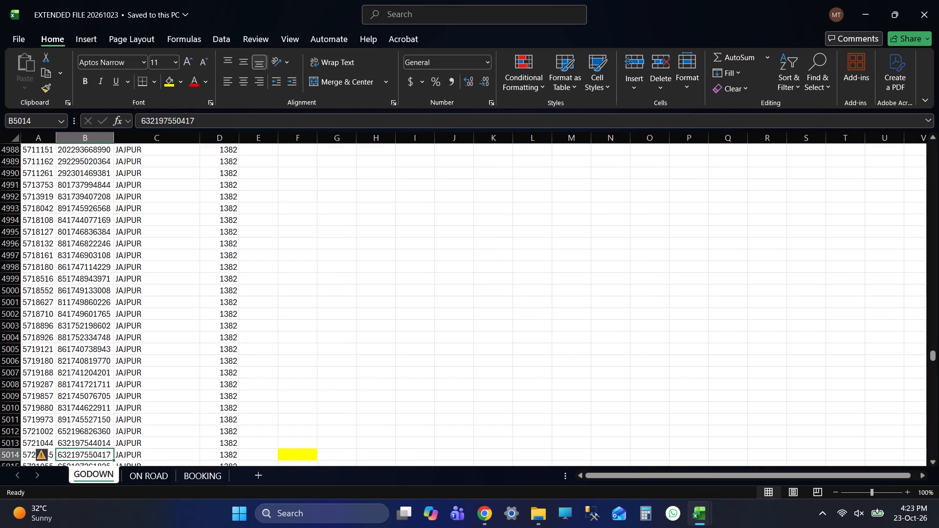
Copy the e-way bill numbers from B5015, just below the yellow-marked row, down to the last filled row.
scroll(285, 352, down, 5)
key(Tab)
key(Tab)
key(Tab)
key(Tab)
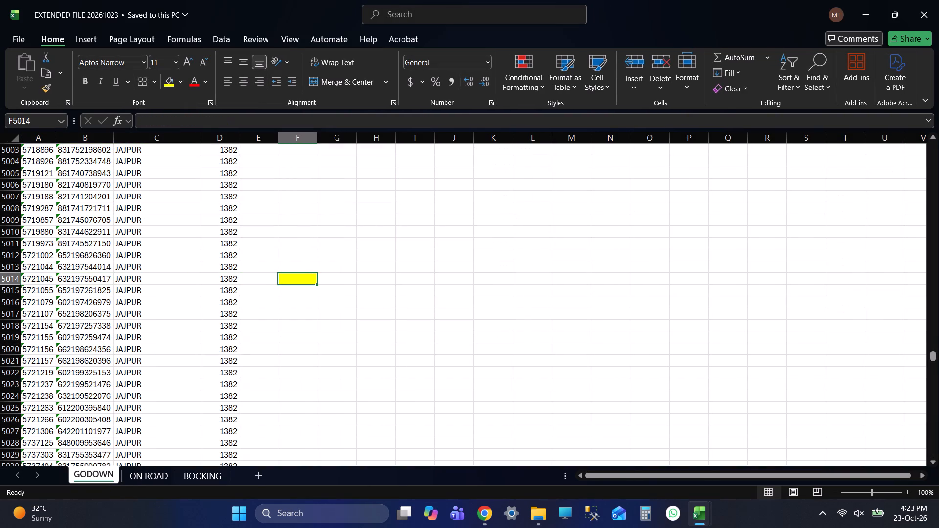
key(Tab)
key(shift+Tab)
key(shift+Tab)
key(shift+Tab)
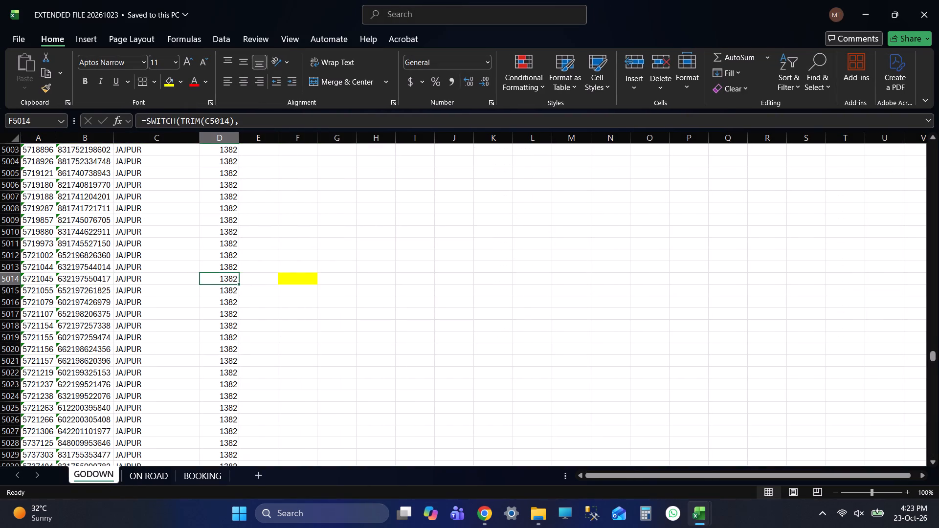
key(shift+Tab)
key(shift+Tab)
key(Down)
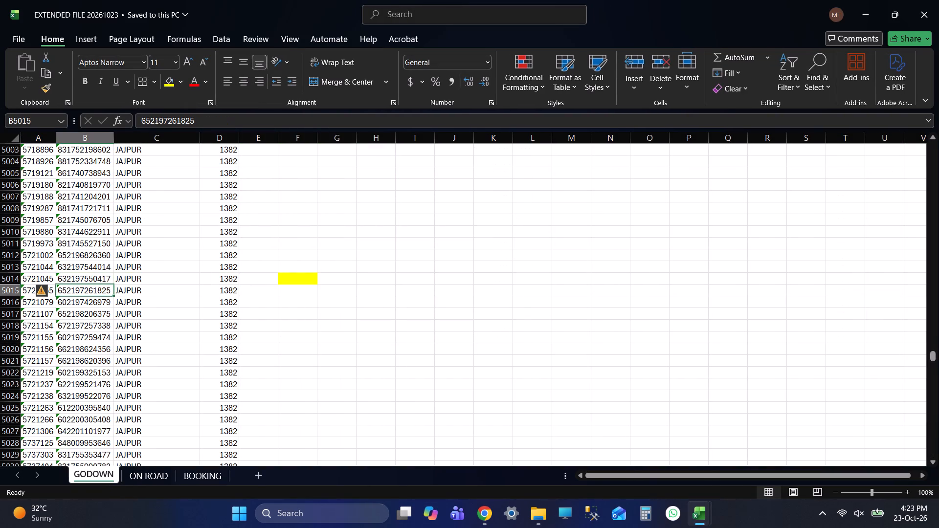
key(ctrl+shift+Down)
key(ctrl+c)
key(ctrl+c)
key(ctrl+c)
Paste the copied e-way bill numbers into the add to godown workbook's ewyabill no column, starting at B2.
key(alt+Tab)
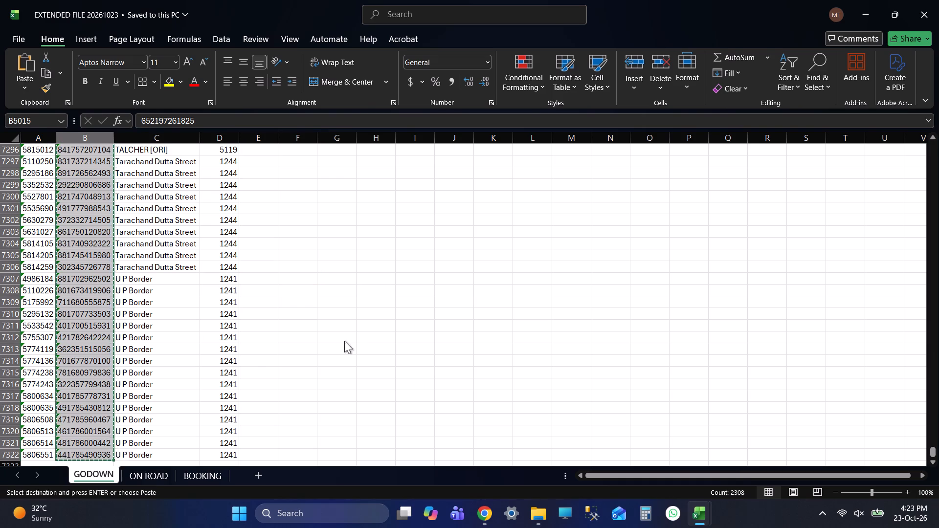
key(Up)
key(Down)
key(ctrl+v)
Copy the godown IDs in EXTENDED FILE 20261023's GODOWN sheet from D5015 down to the last filled row.
key(Right)
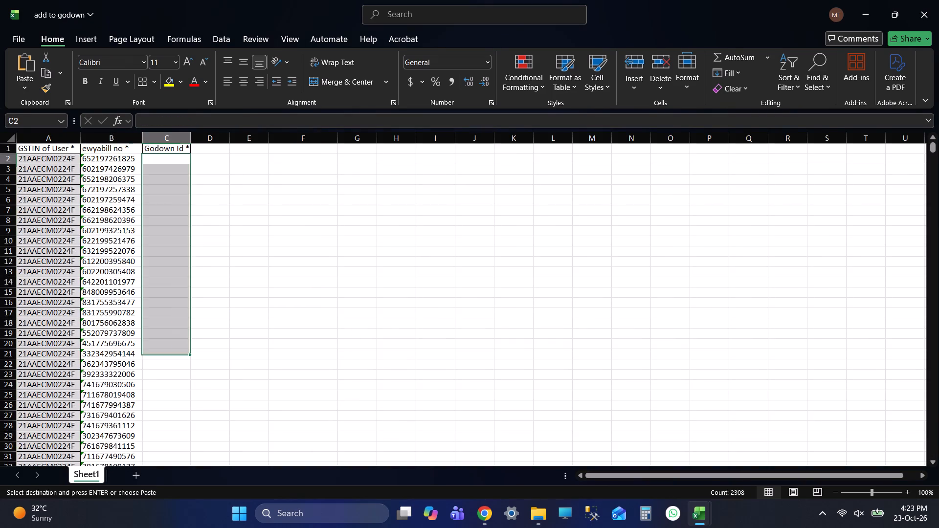
key(alt+Tab)
key(Right)
key(Right)
key(Right)
key(Up)
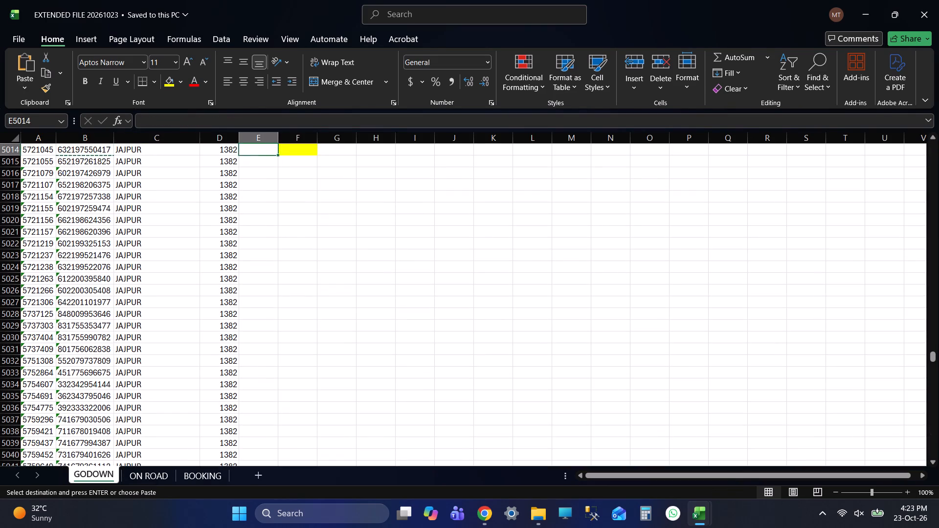
key(Right)
key(Down)
key(Left)
key(Left)
key(ctrl+shift+Down)
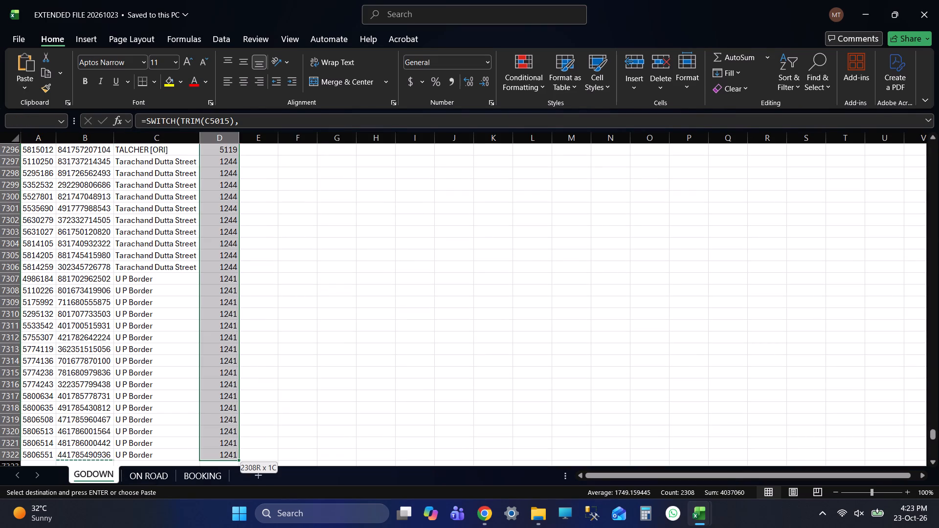
key(ctrl+c)
key(ctrl+c)
key(ctrl+c)
Paste the copied godown IDs as values into the add to godown workbook's Godown Id column from C2 and save.
key(alt+Tab)
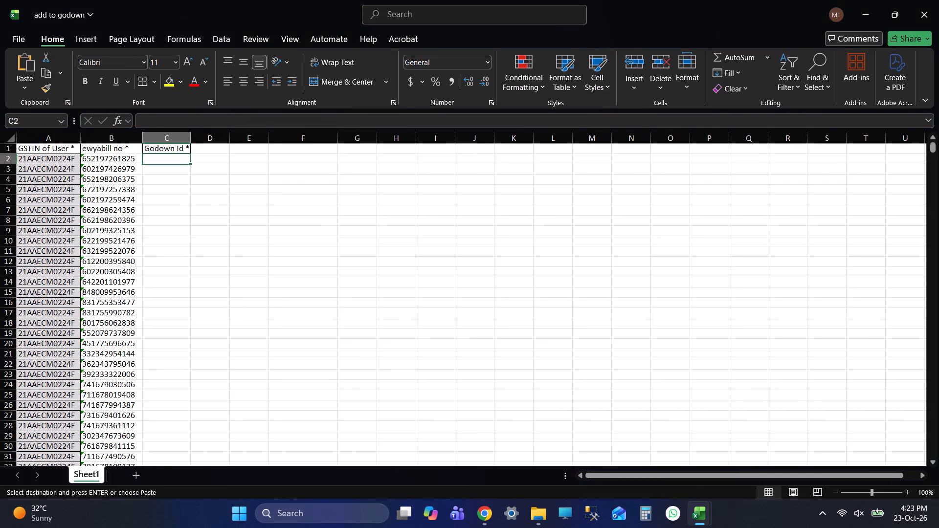
key(Up)
key(Down)
key(ctrl+alt+v)
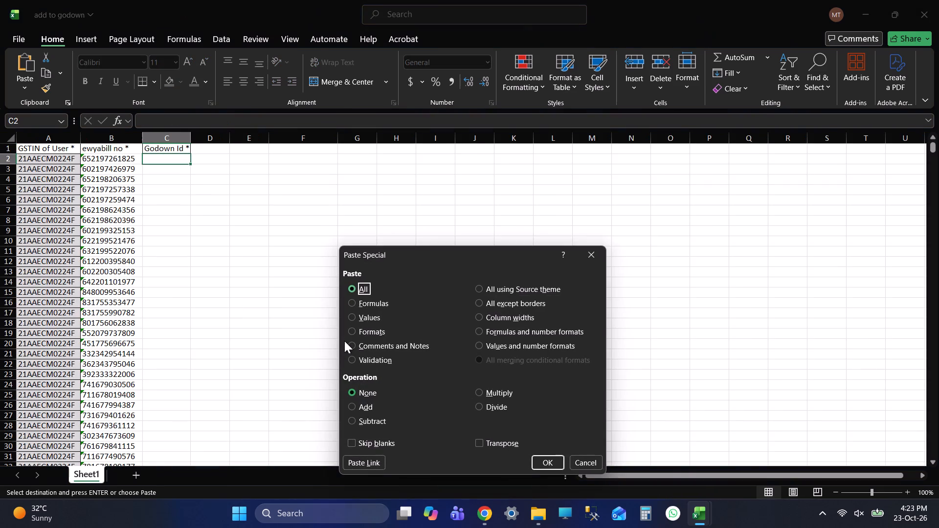
click(360, 319)
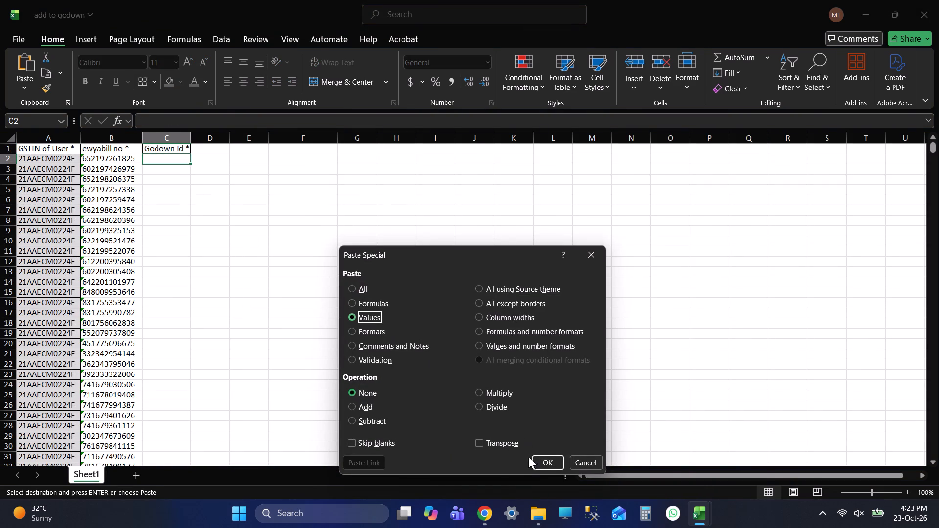
click(543, 462)
drag(215, 187, 217, 191)
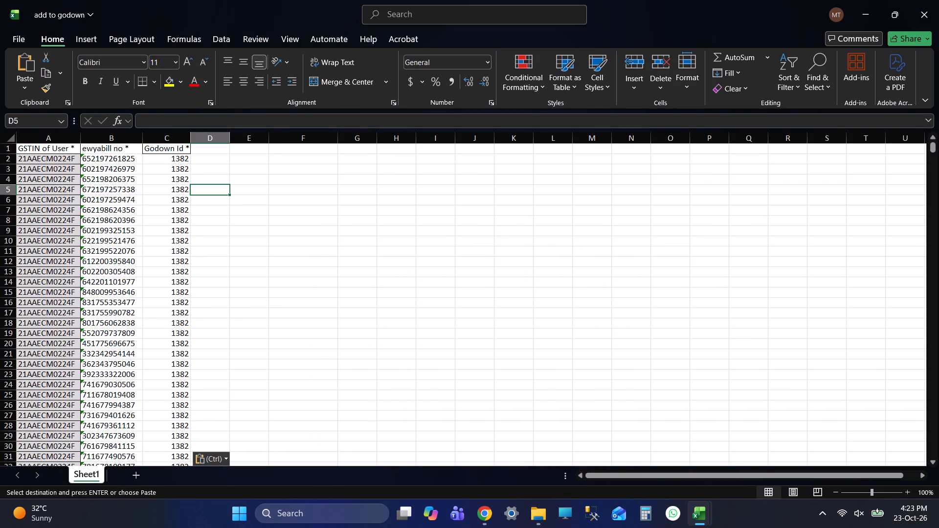
key(ctrl+s)
click(276, 193)
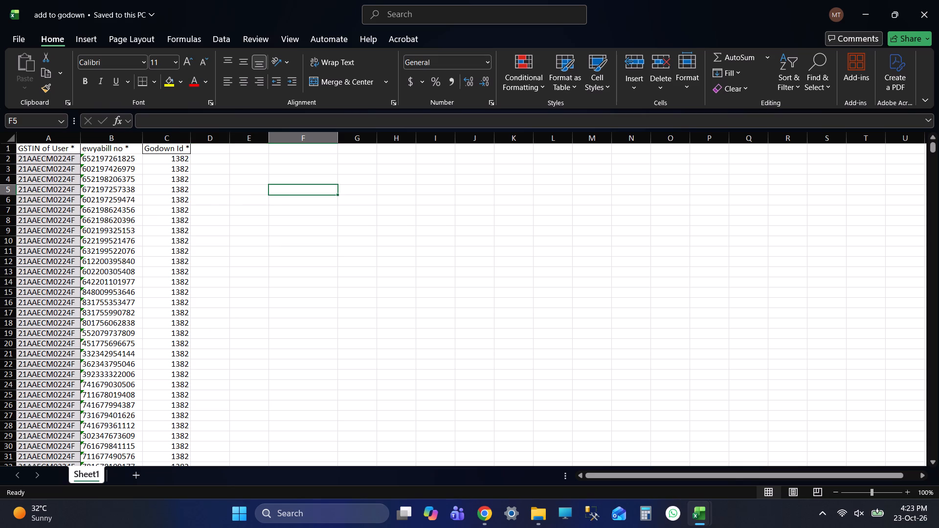
key(ctrl+s)
key(ctrl+s)
key(ctrl+s)
Clear the surplus GSTIN entries from A2310 down, below the last e-way bill row, and save the workbook.
click(171, 189)
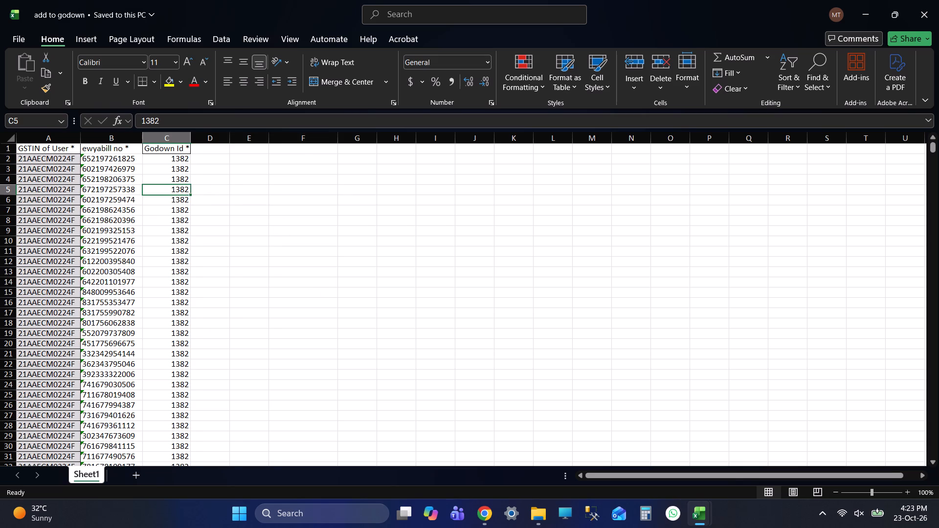
key(ctrl+Down)
key(Down)
key(Down)
key(Down)
key(Down)
key(Down)
key(ctrl+Up)
key(ctrl+Left)
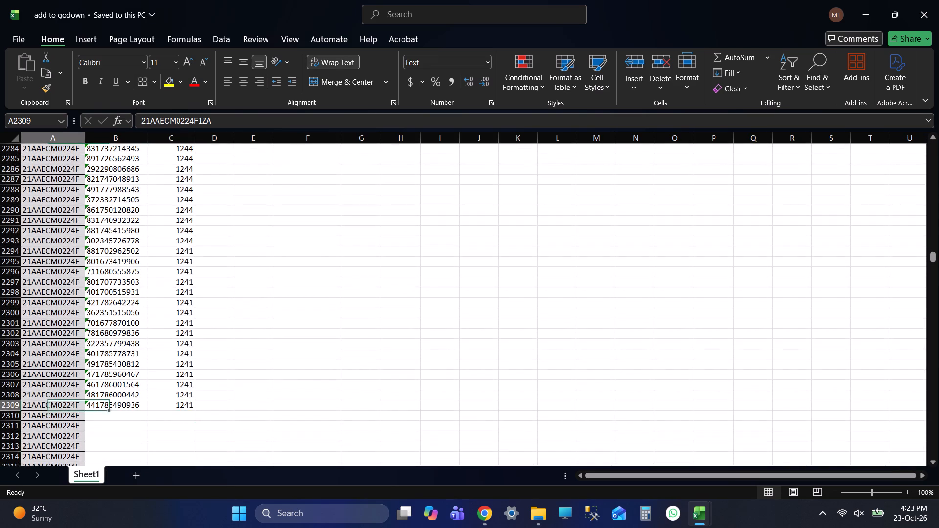
key(Down)
key(ctrl+shift+Down)
key(Delete)
key(ctrl+Up)
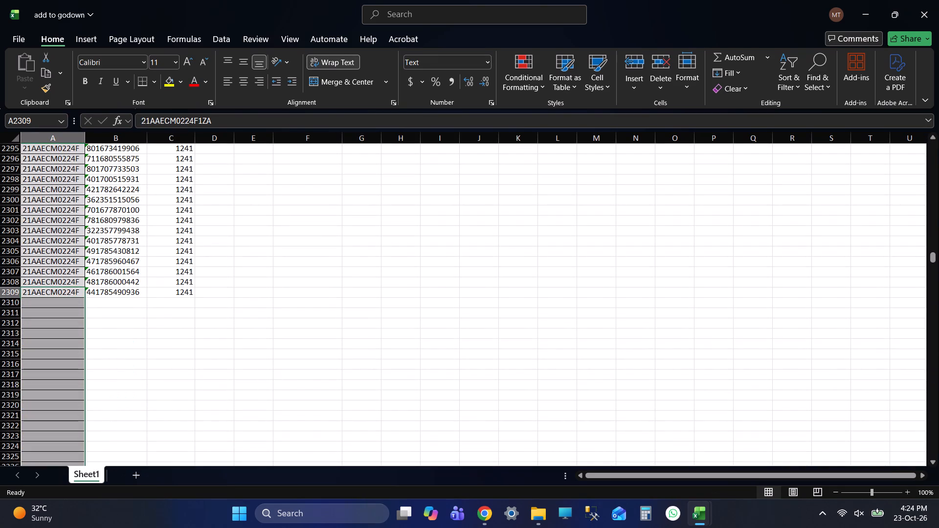
key(Right)
key(ctrl+s)
key(ctrl+s)
key(ctrl+s)
key(ctrl+s)
key(ctrl+s)
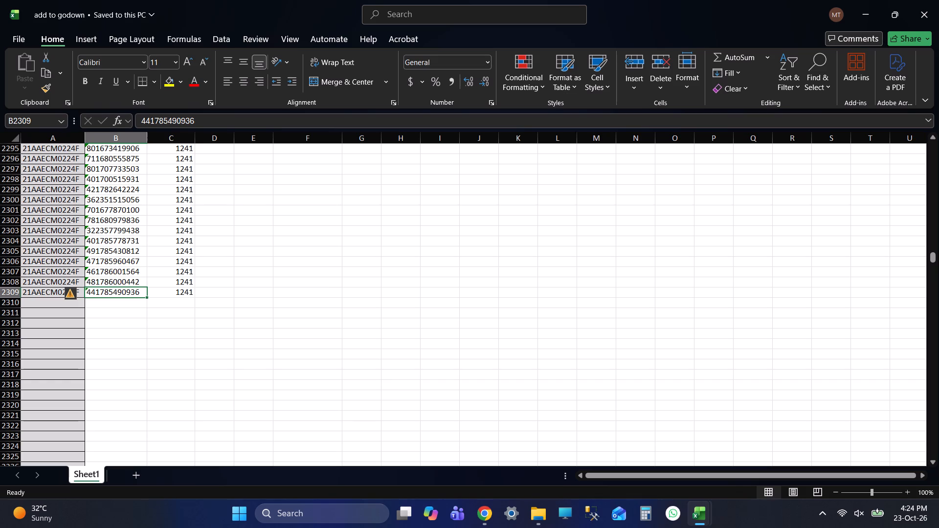
Check the first and last filled rows of the add to godown workbook, saving it again along the way.
key(ctrl+Up)
key(Up)
key(Up)
key(Up)
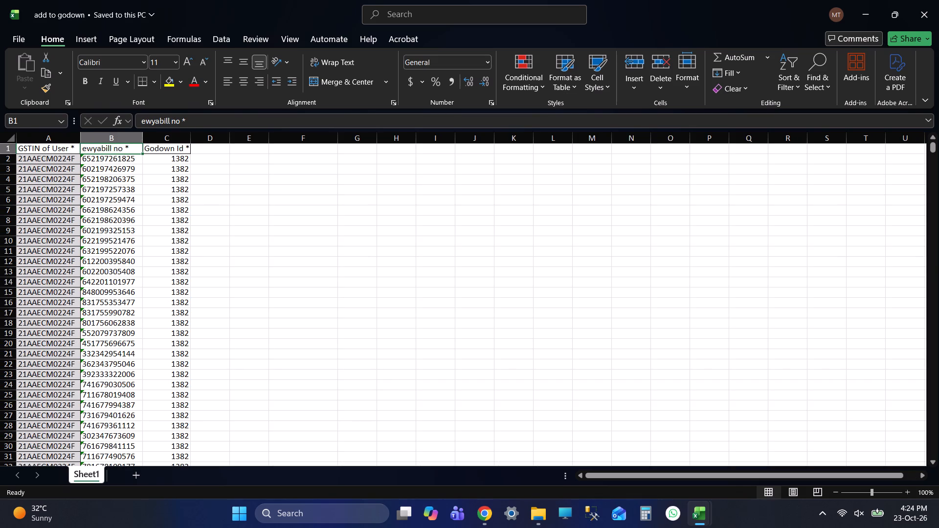
key(Up)
key(ctrl+s)
key(ctrl+s)
key(ctrl+s)
key(ctrl+s)
key(ctrl+s)
key(ctrl+Down)
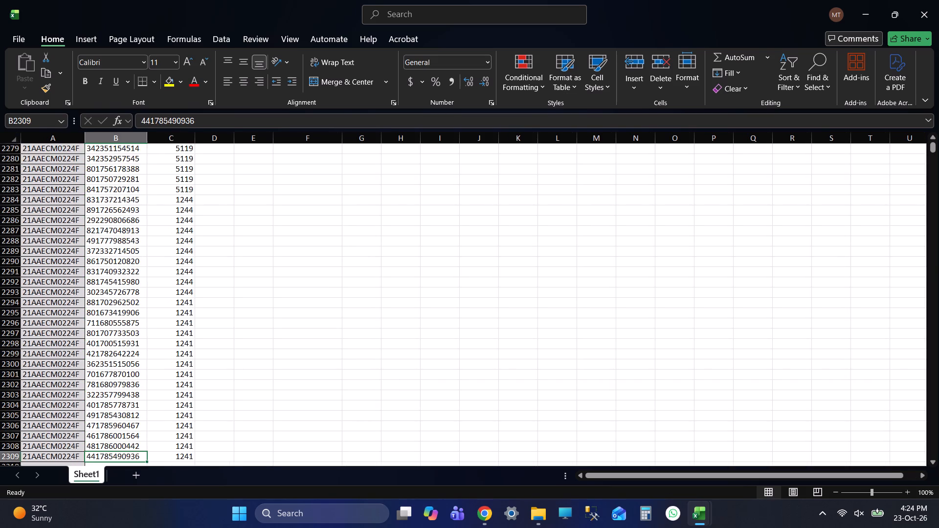
key(Down)
key(Down)
key(Down)
key(Down)
key(Down)
key(Down)
key(Down)
key(ctrl+Up)
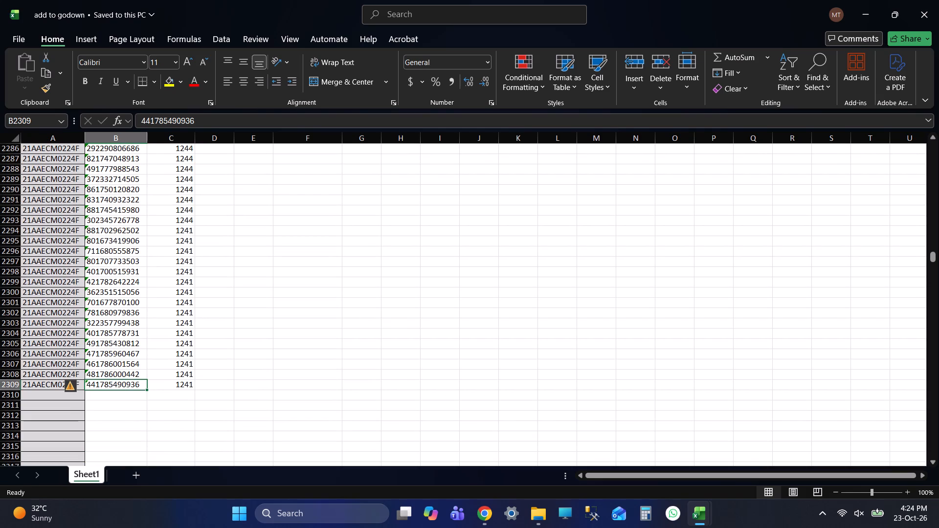
key(ctrl+s)
key(ctrl+s)
key(ctrl+s)
key(ctrl+s)
key(ctrl+s)
key(ctrl+s)
click(127, 423)
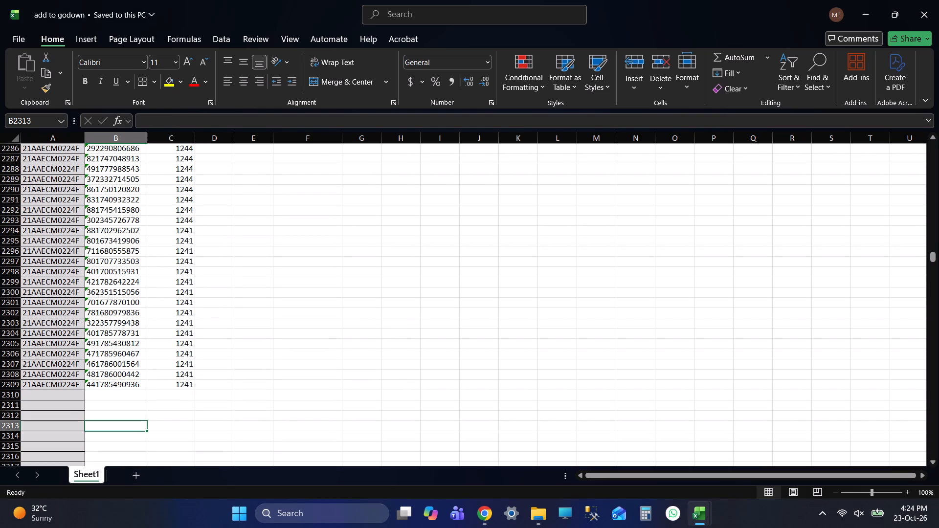
key(ctrl+Up)
key(ctrl+s)
key(ctrl+s)
key(ctrl+s)
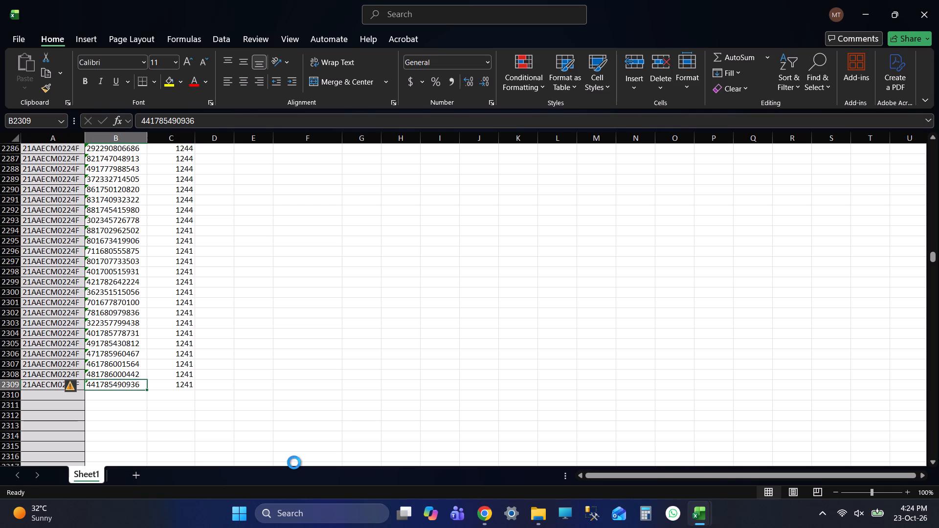
key(ctrl+s)
key(ctrl+s)
key(ctrl+s)
key(ctrl+s)
key(ctrl+s)
key(ctrl+s)
key(ctrl+Up)
key(Up)
key(Up)
key(Up)
key(Up)
key(Up)
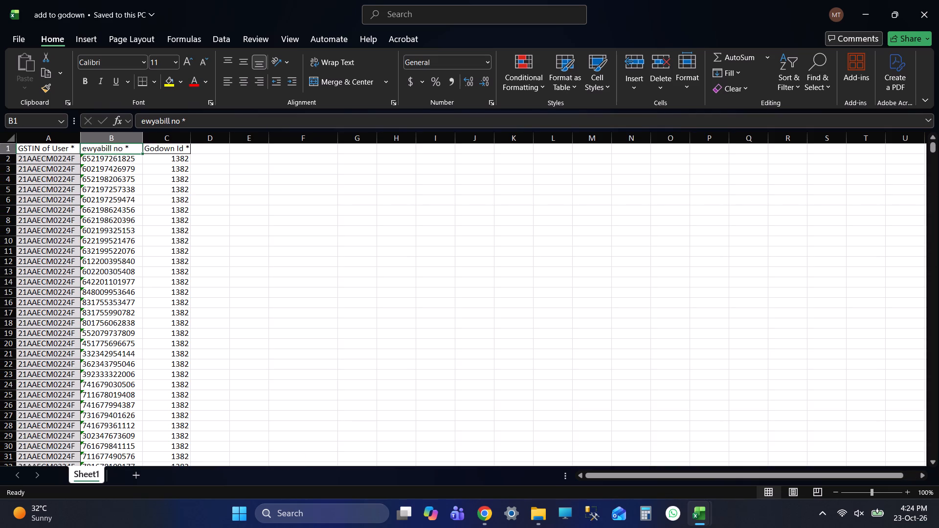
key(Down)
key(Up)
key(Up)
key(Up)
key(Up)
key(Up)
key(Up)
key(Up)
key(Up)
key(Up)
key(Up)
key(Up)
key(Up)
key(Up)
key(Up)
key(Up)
Compare the first and last pasted e-way bill numbers with those from B5015 down in EXTENDED FILE 20261023's GODOWN sheet.
key(alt+Tab)
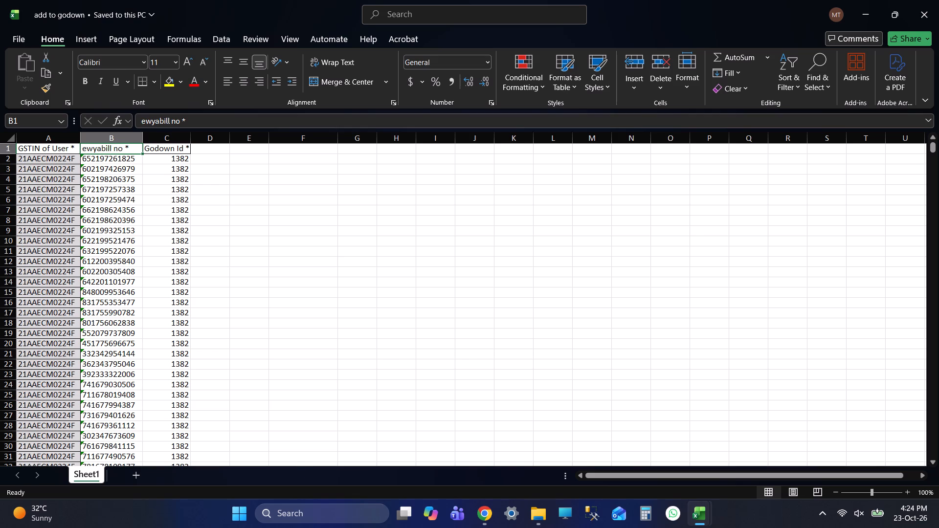
key(Right)
key(Right)
key(Up)
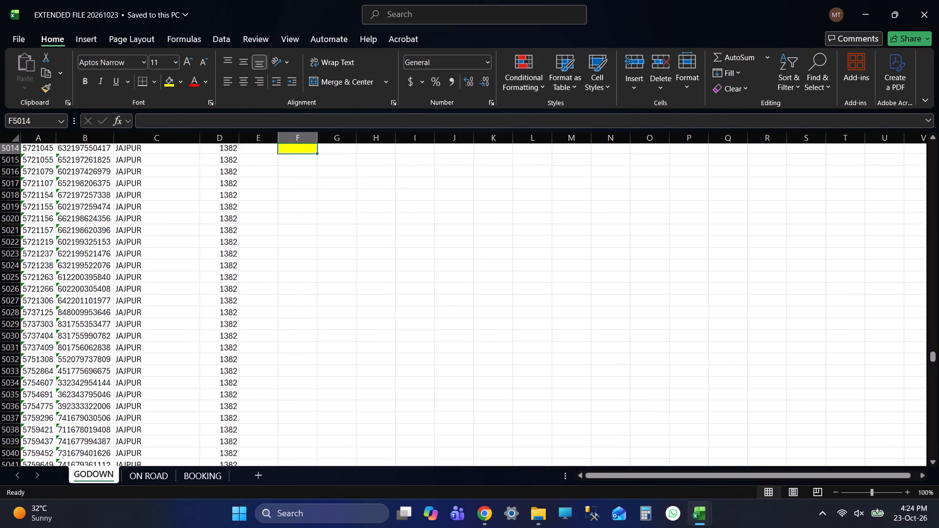
key(Down)
key(Left)
key(Left)
key(Left)
key(Left)
key(alt+Tab)
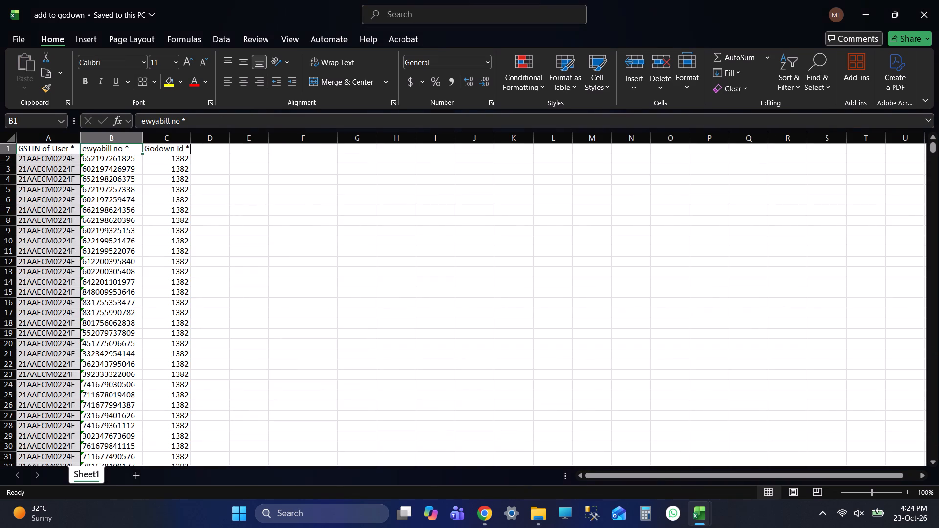
key(Down)
key(ctrl+Down)
key(alt+Tab)
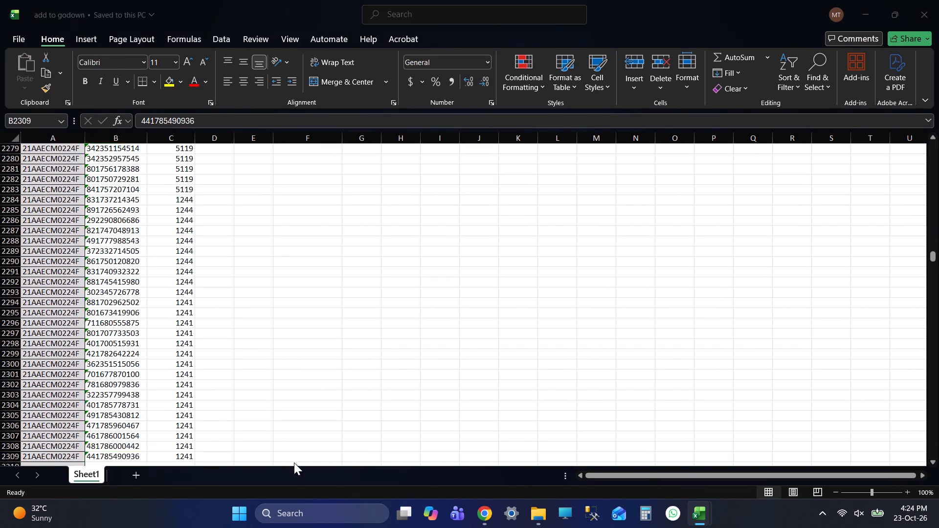
key(ctrl+Down)
key(alt+Tab)
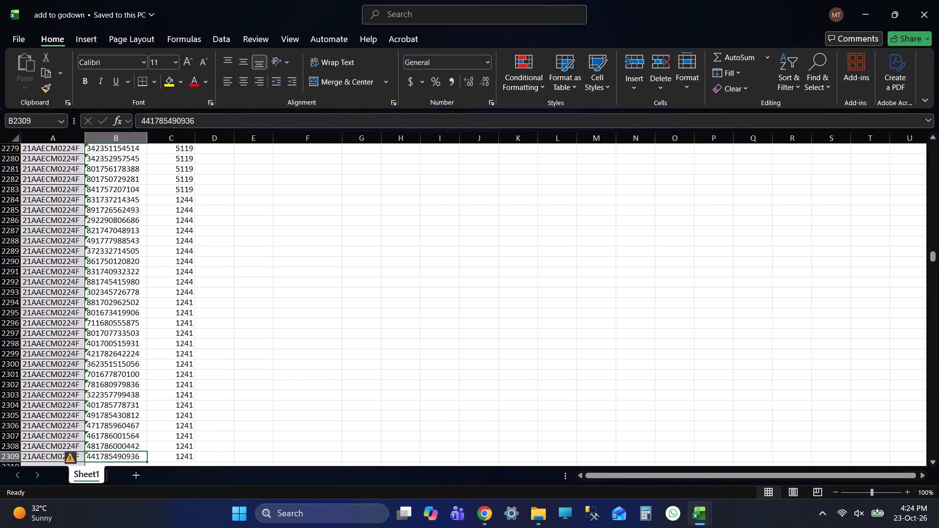
Recheck the top and bottom of the add to godown list, then save and close that workbook.
key(ctrl+s)
key(ctrl+Up)
key(Up)
key(Up)
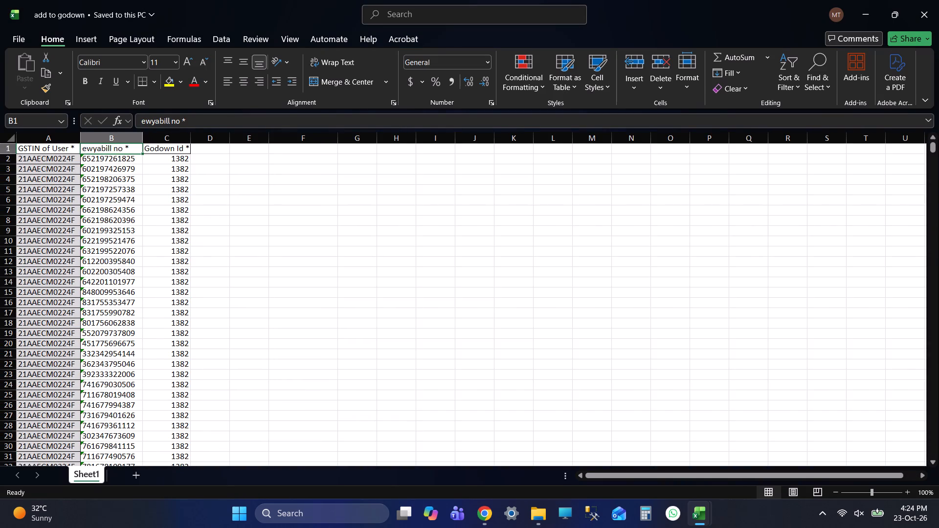
key(Up)
key(ctrl+s)
key(ctrl+Down)
key(Down)
key(Down)
key(Down)
key(Down)
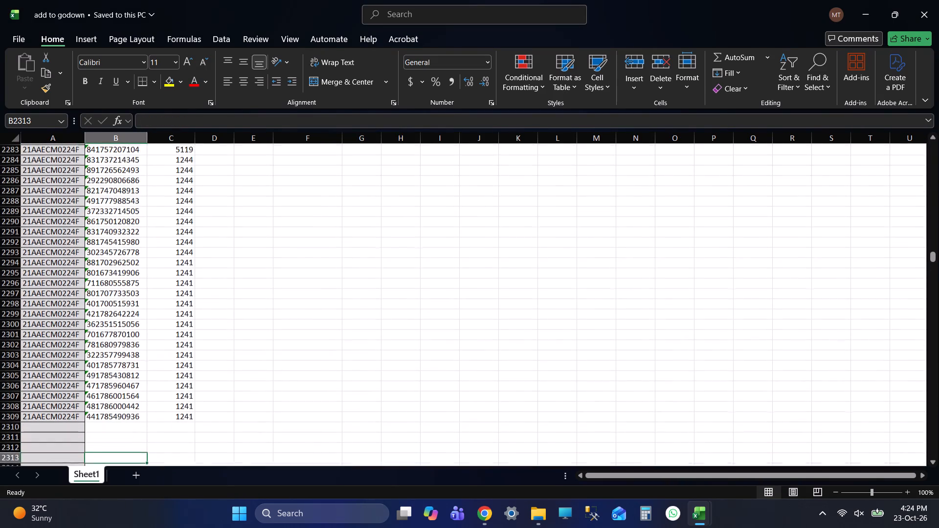
key(ctrl+Up)
key(ctrl+s)
key(ctrl+s)
click(938, 0)
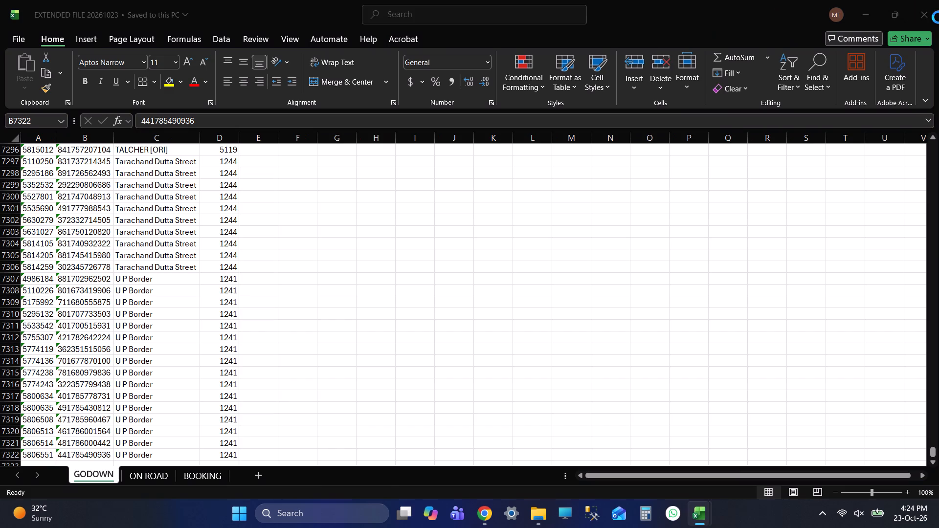
Switch to the IRIS_Easy_Way_Bill_v1.22_Prod workbook and import the XLSX file add to godown from F:\E Way Bill.
key(alt+Tab)
key(alt+Tab)
key(alt+Tab)
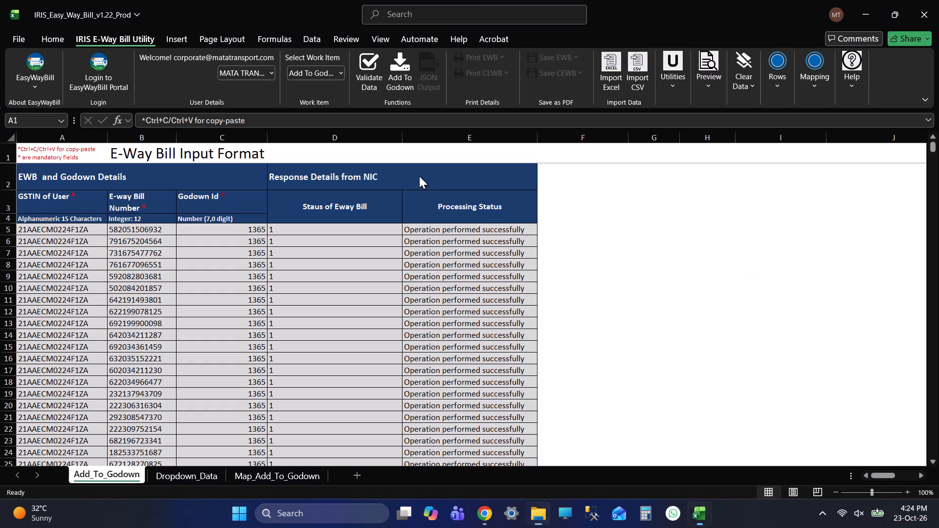
scroll(343, 210, up, 12)
click(623, 70)
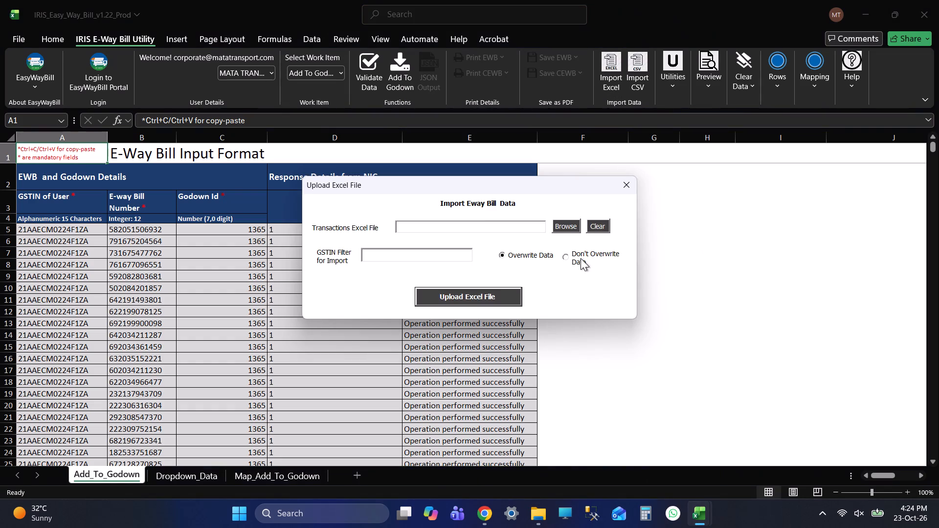
click(571, 222)
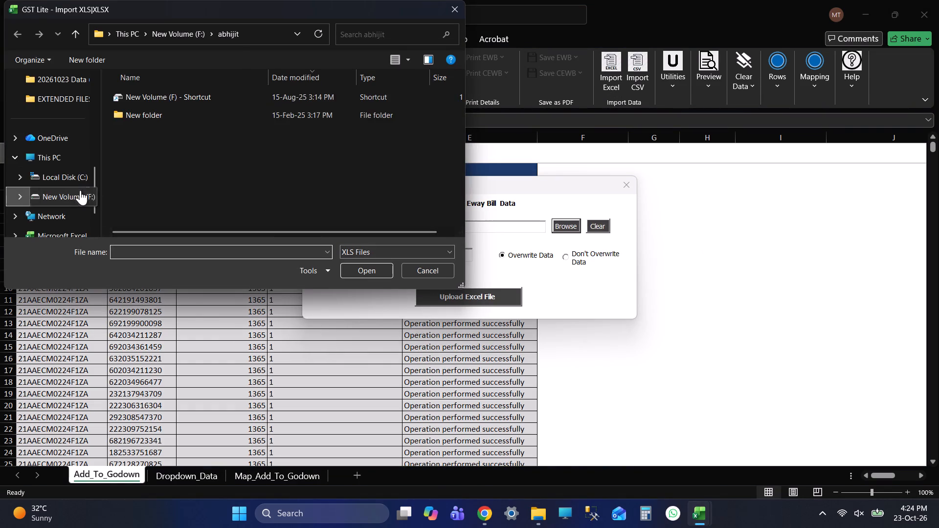
click(80, 190)
double_click(160, 149)
click(421, 248)
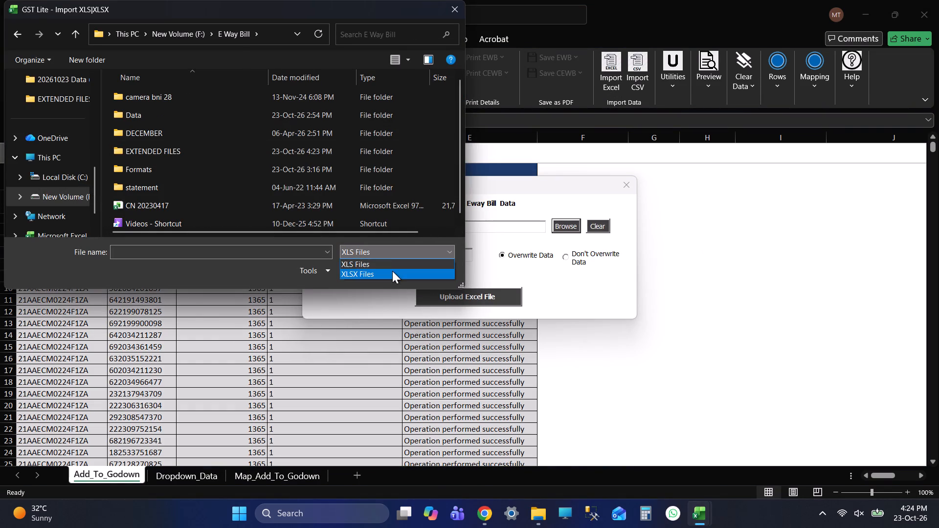
click(392, 275)
click(212, 208)
click(365, 270)
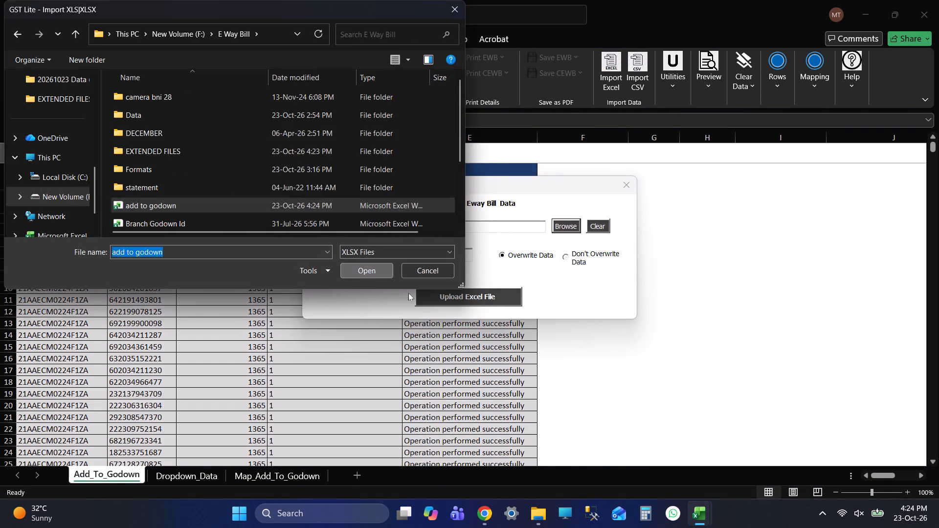
click(450, 298)
click(460, 299)
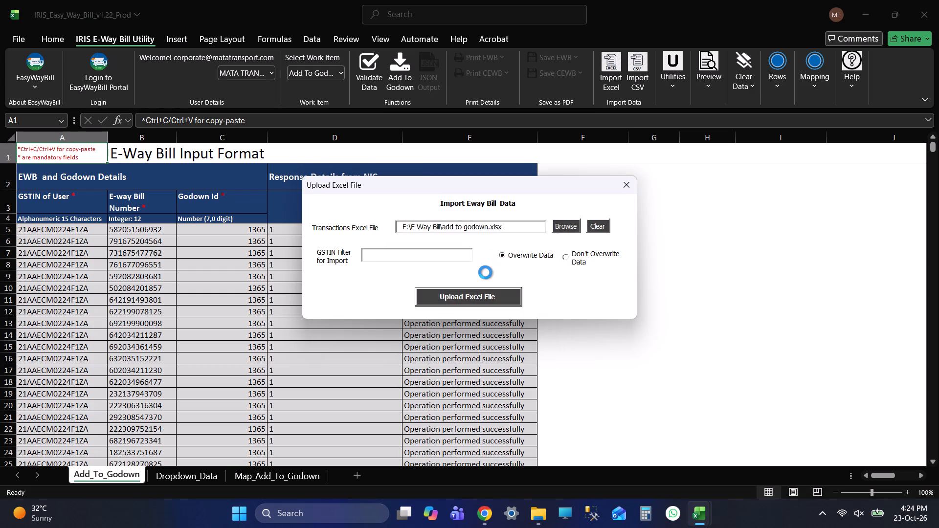
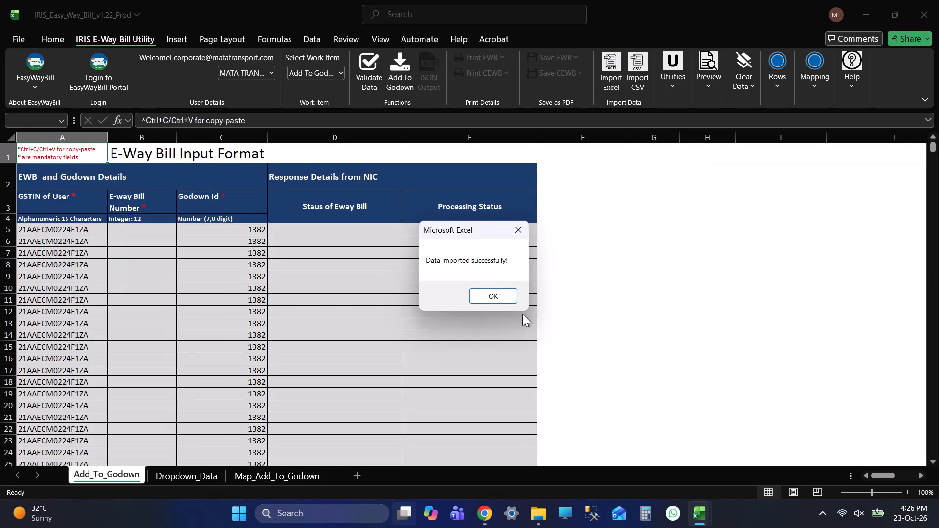
Acknowledge the finished data import in the Add_To_Godown sheet.
click(495, 282)
click(484, 293)
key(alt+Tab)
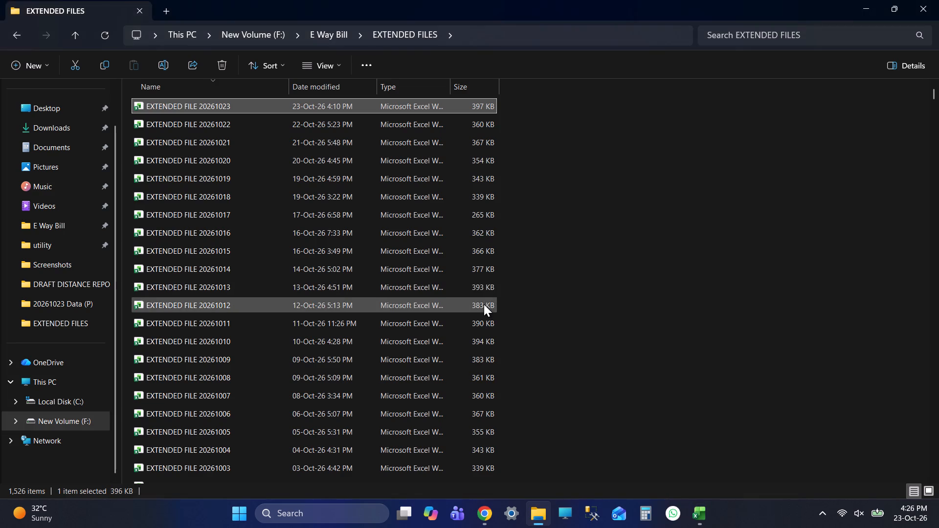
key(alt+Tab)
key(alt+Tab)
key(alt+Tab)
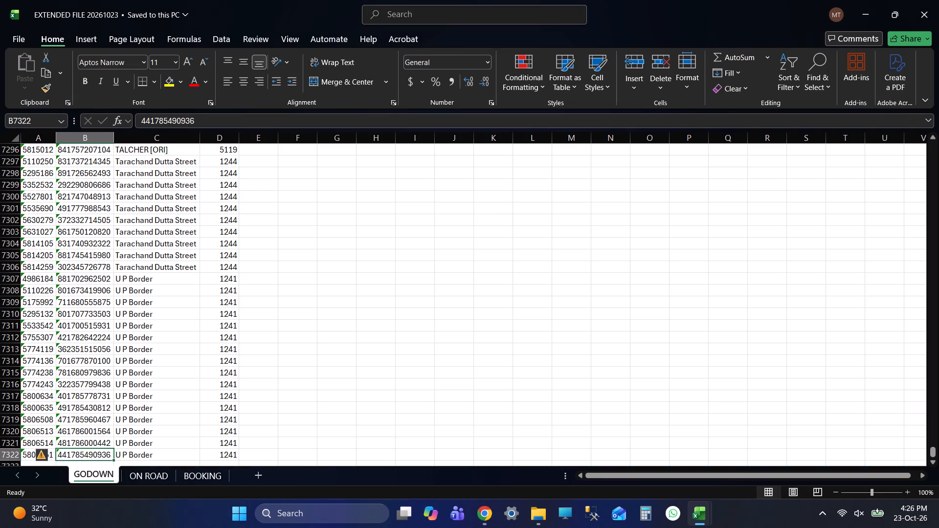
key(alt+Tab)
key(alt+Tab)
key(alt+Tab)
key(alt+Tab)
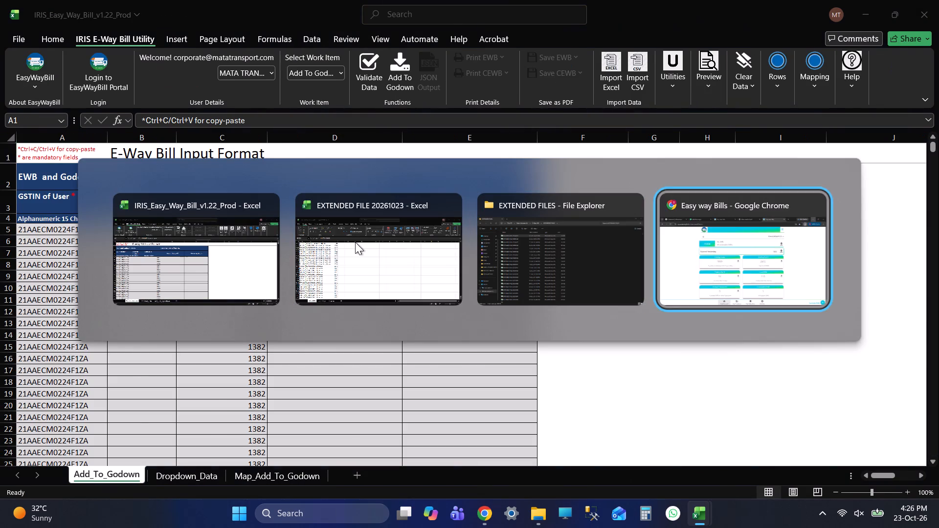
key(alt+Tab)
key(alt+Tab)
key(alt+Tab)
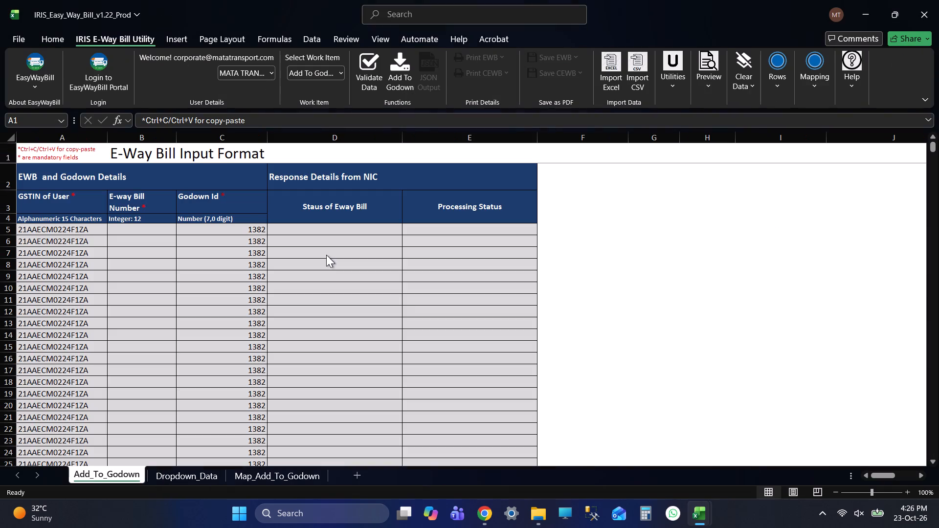
Check the E-way Bill Number column of the Add_To_Godown sheet from B5 down to its bottom and back.
click(140, 220)
click(116, 225)
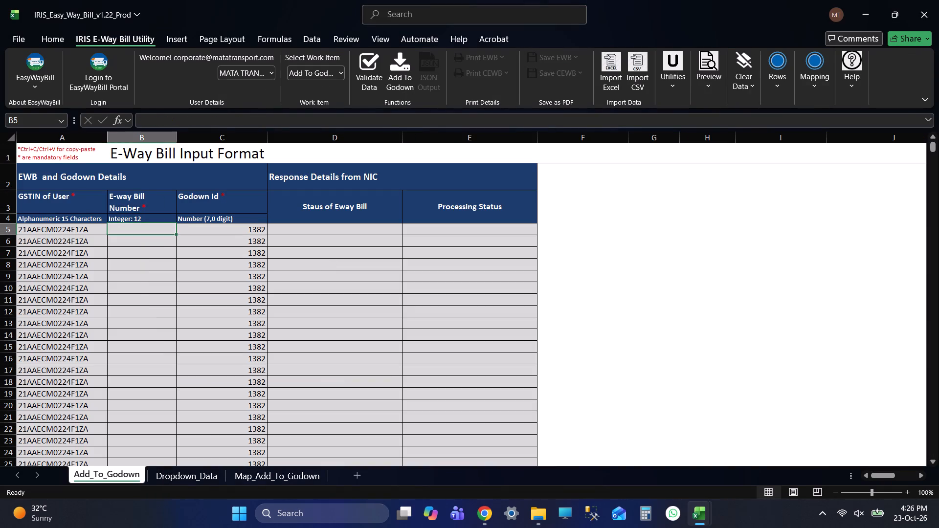
key(ctrl+Down)
key(Down)
key(Down)
key(Down)
key(Down)
key(Down)
key(ctrl+Up)
key(Up)
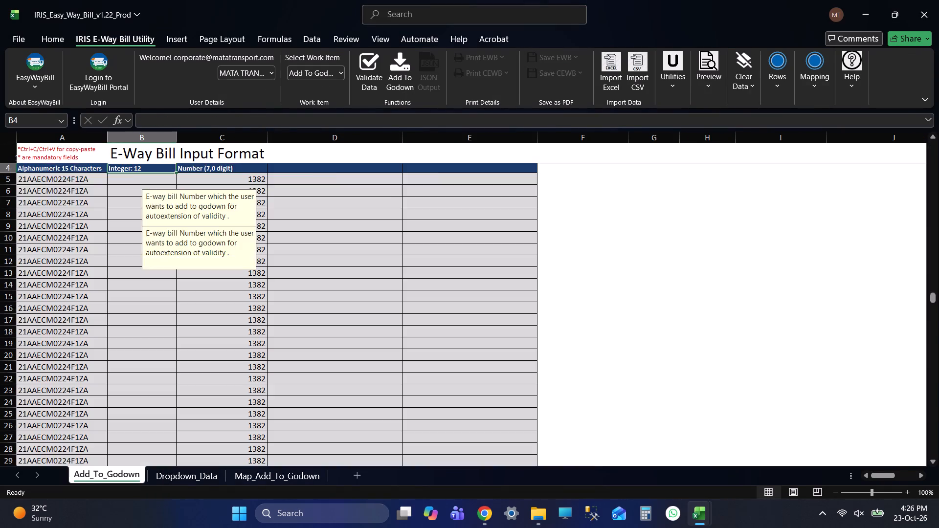
key(Up)
key(Up)
key(Up)
key(Up)
key(Up)
key(Up)
key(Up)
key(Down)
key(Down)
key(Down)
key(Down)
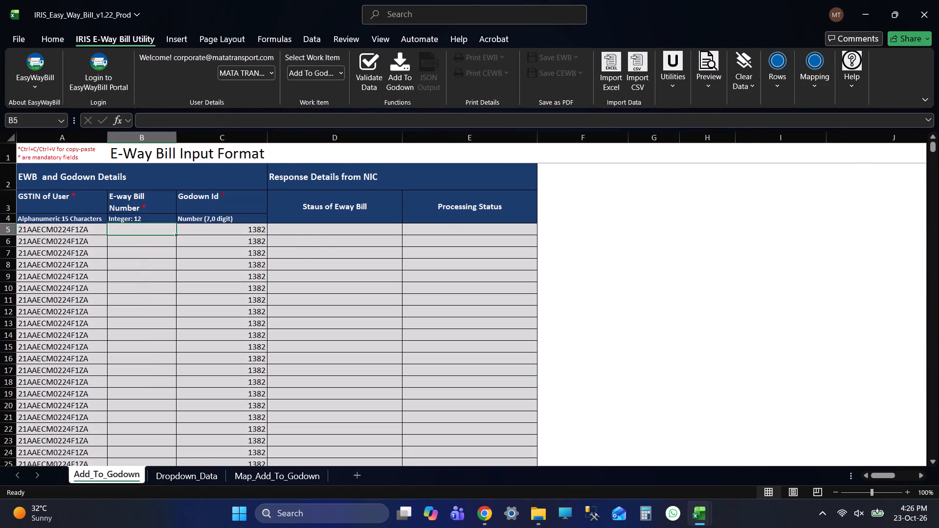
Switch to the EXTENDED FILE 20261023 workbook and close it.
key(alt+Tab)
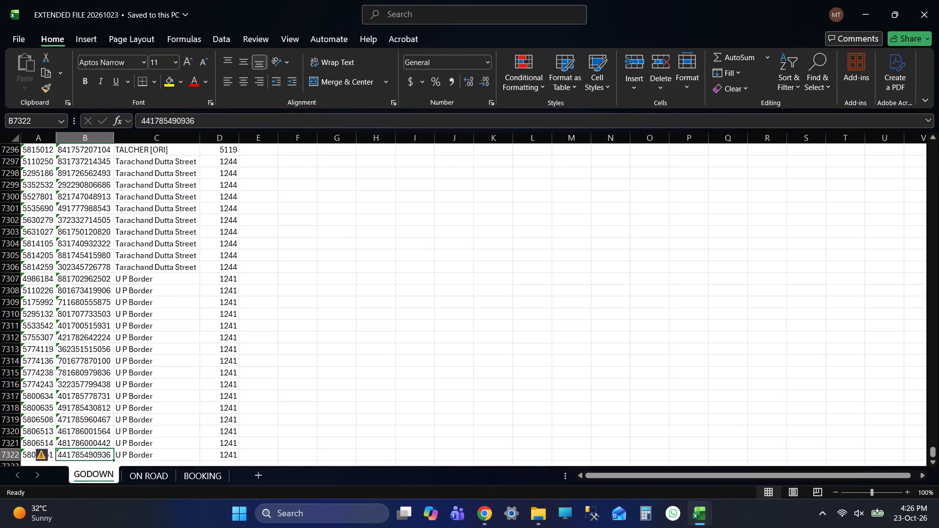
key(alt+Tab)
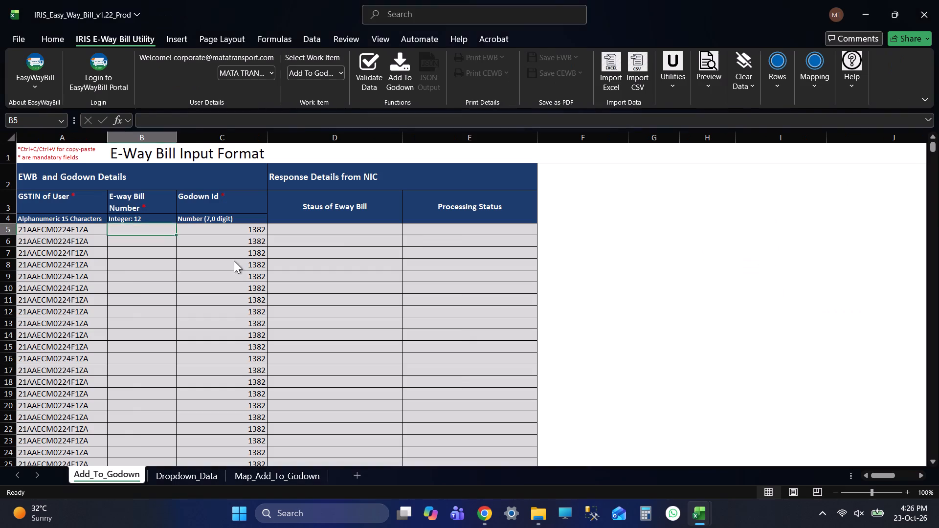
key(alt+Tab)
click(938, 0)
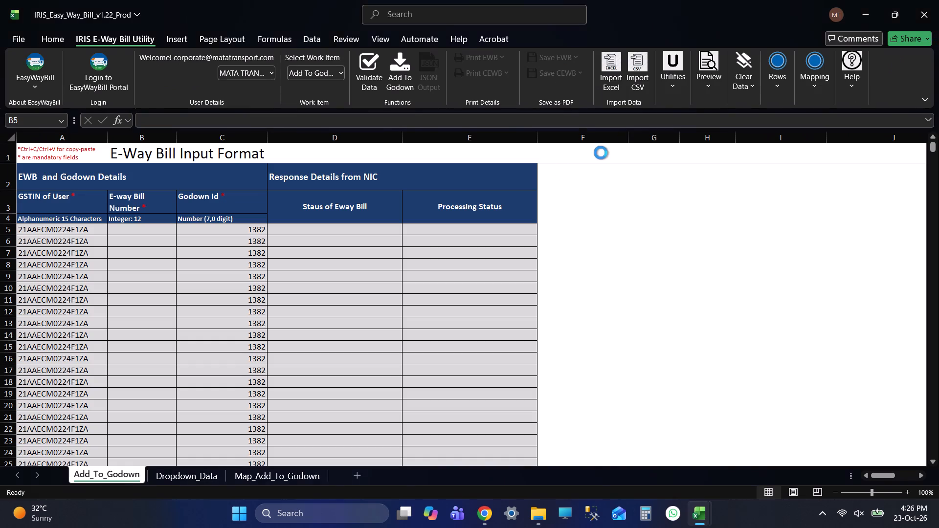
Open the add to godown workbook from the E Way Bill folder and copy all its e-way bill numbers from B2 down.
key(alt+Tab)
click(76, 217)
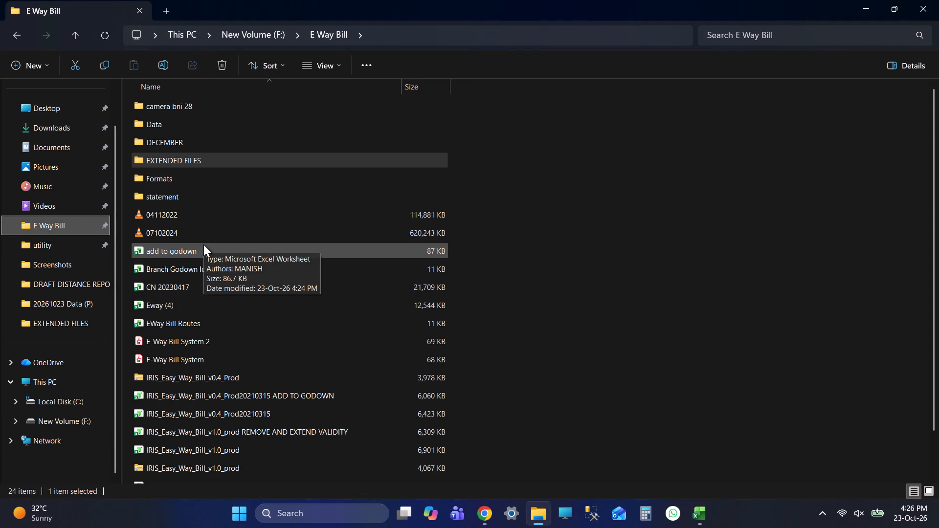
double_click(185, 243)
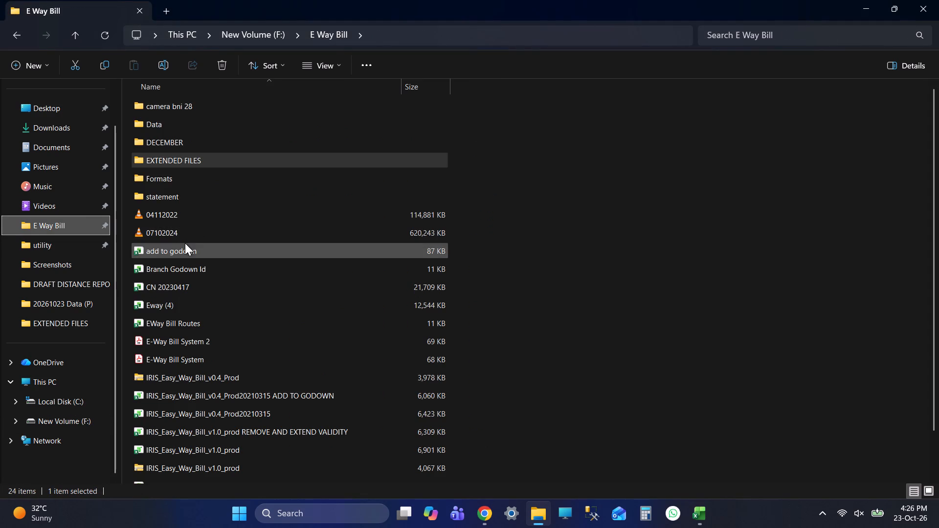
double_click(219, 251)
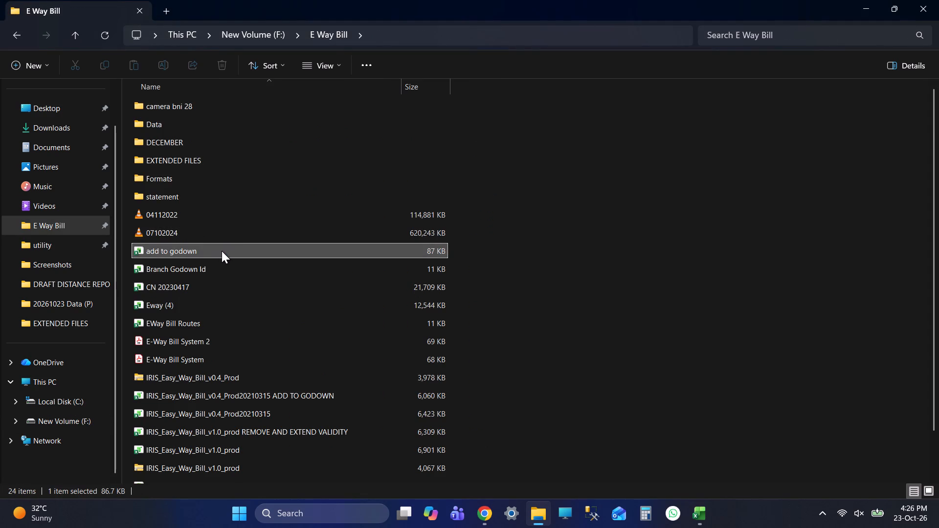
key(ctrl+Up)
key(Up)
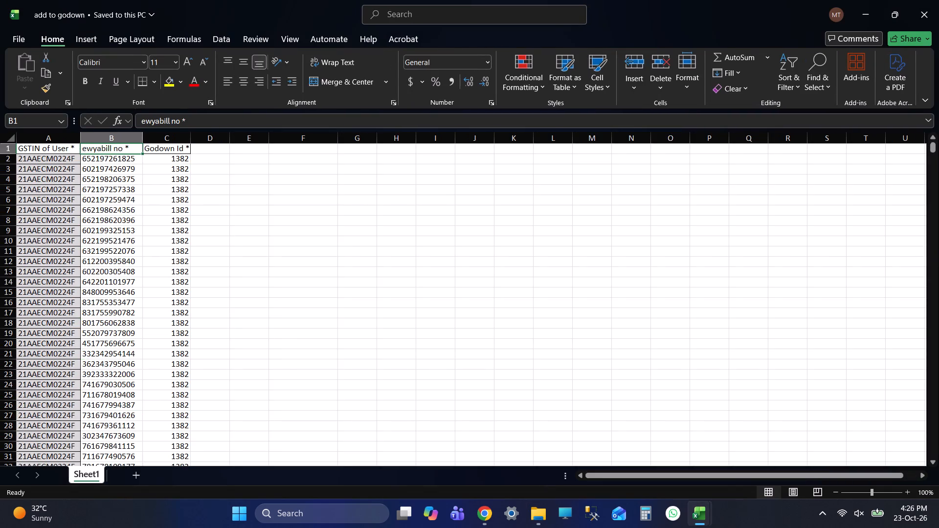
key(Up)
key(Down)
key(ctrl+shift+Down)
key(ctrl+c)
key(ctrl+c)
key(ctrl+c)
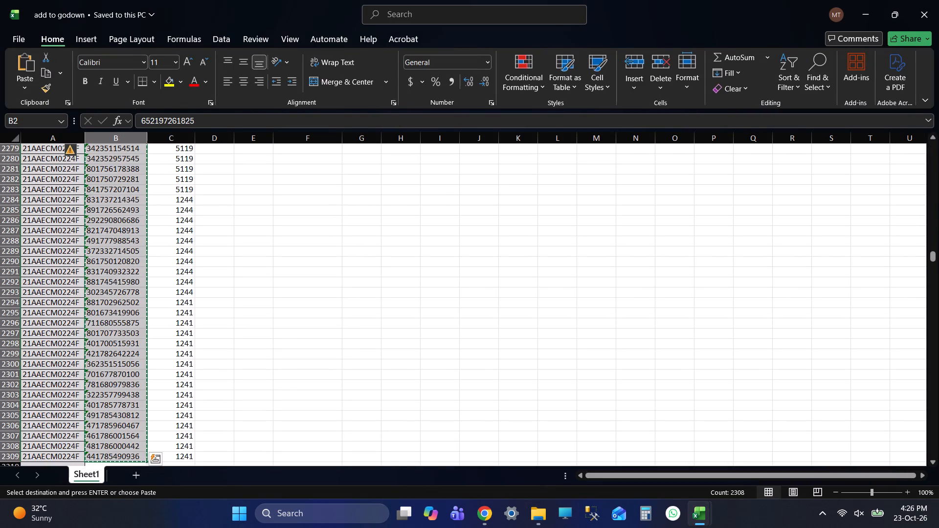
Paste the copied numbers into the IRIS workbook's E-way Bill Number column from B5, and check the last filled row.
key(alt+Tab)
key(Up)
key(Down)
key(ctrl+v)
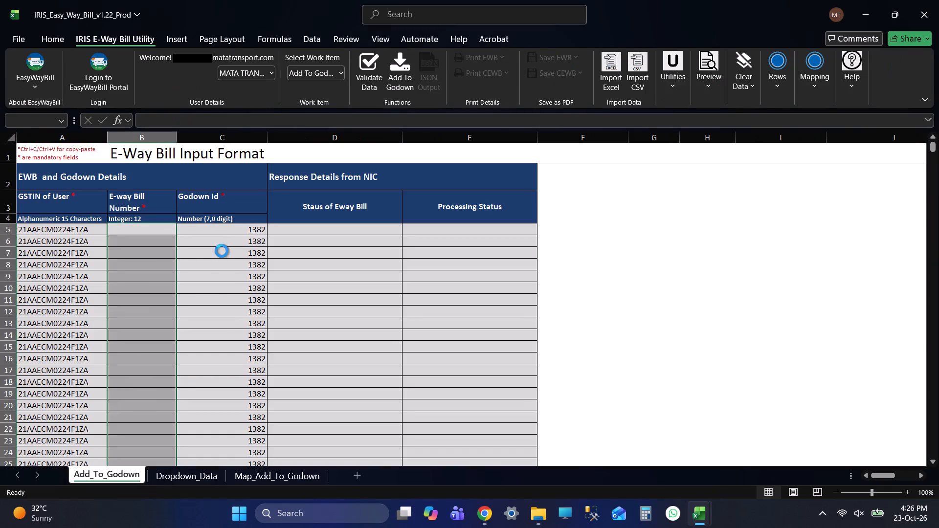
key(ctrl+Down)
key(Down)
key(Down)
key(Down)
key(Down)
key(ctrl+Up)
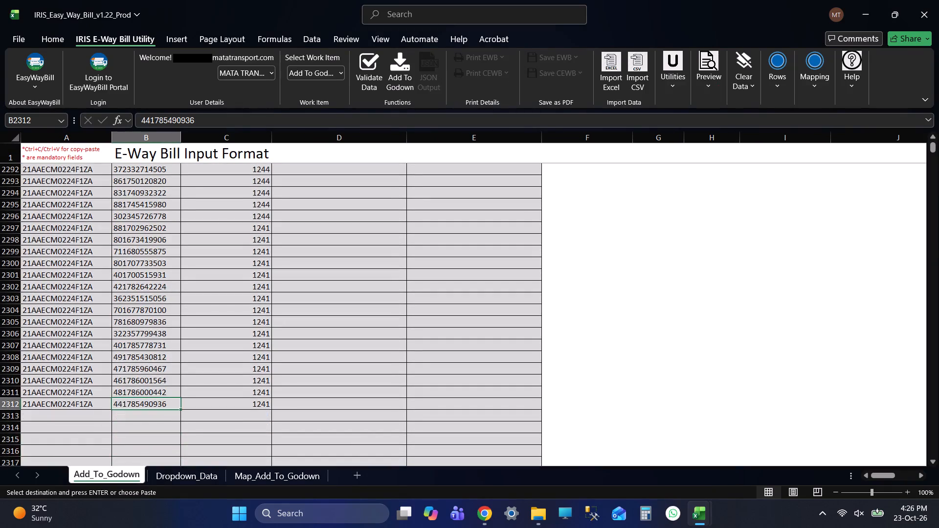
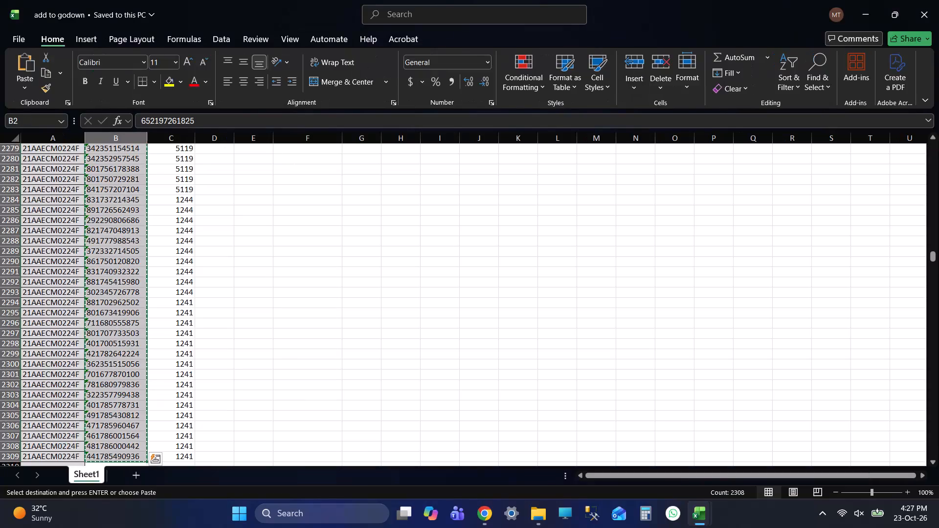
Switch to the Wheelseye dashboard in Chrome, search for vehicle 8130 and open its route history.
key(alt+Tab)
key(alt+Tab)
key(alt+Tab)
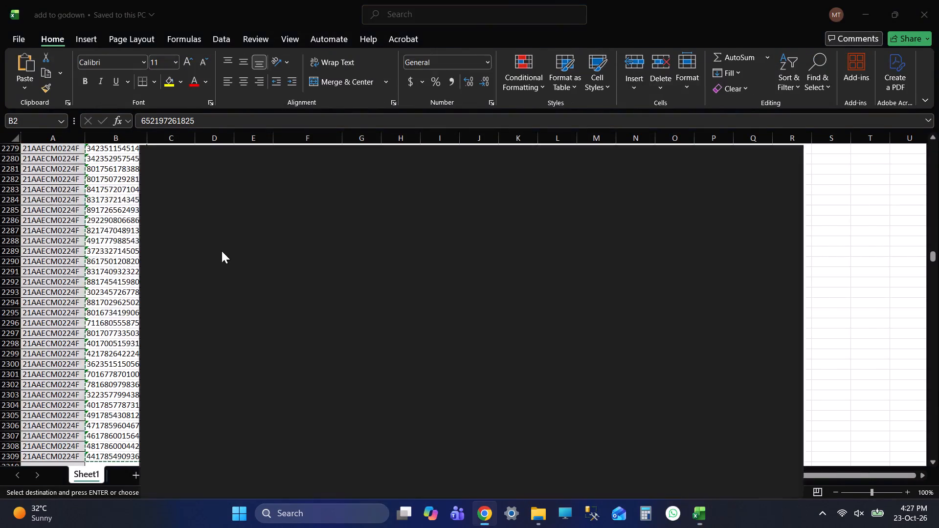
click(71, 7)
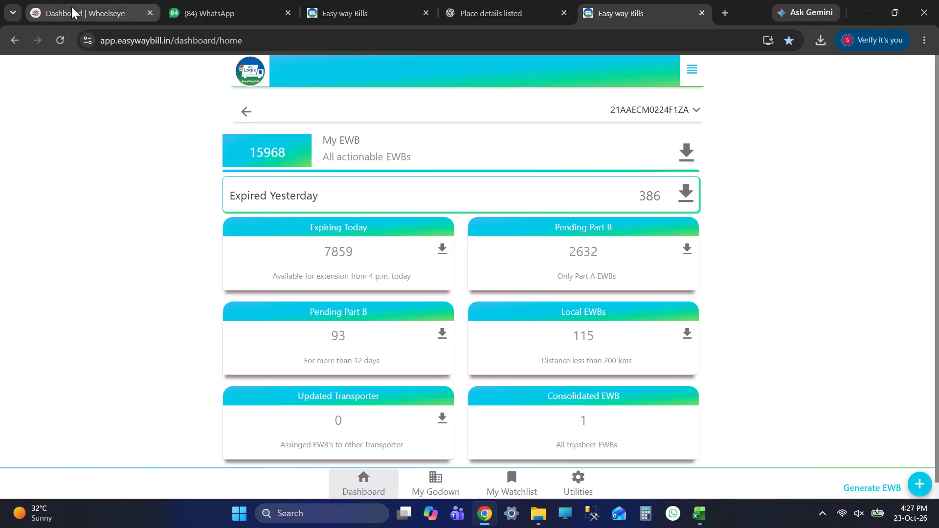
click(225, 77)
text(813)
key(0)
key(Return)
click(119, 242)
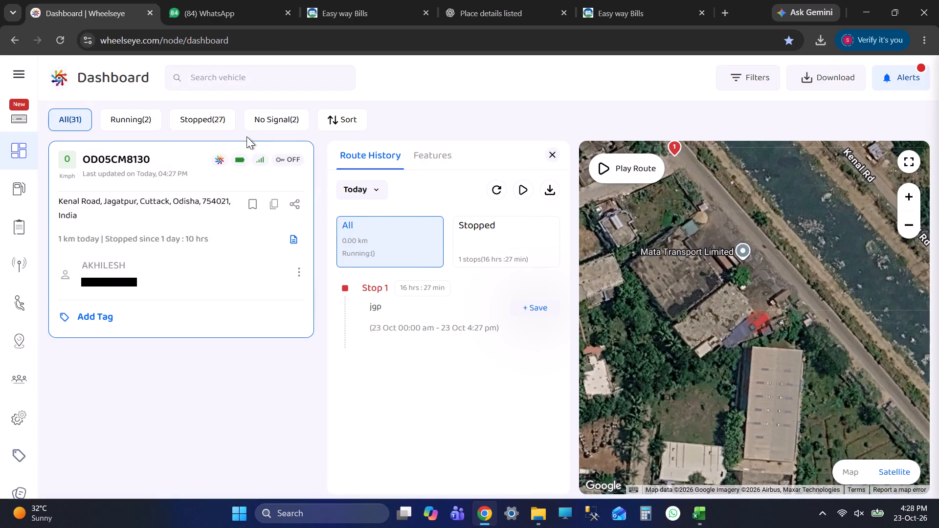
Search the Wheelseye dashboard for vehicle 8150 and open its route history for today.
click(205, 77)
text(8150)
key(Return)
click(163, 201)
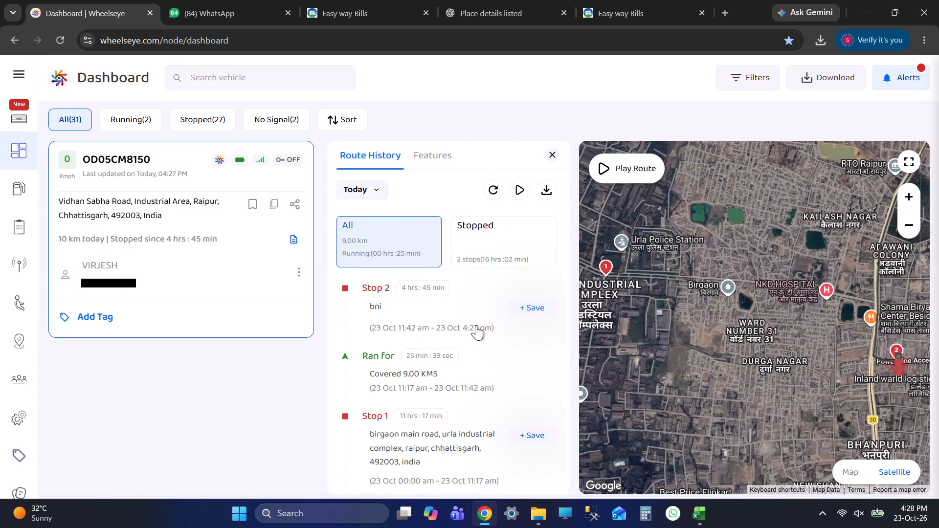
Examine the locations of stops 1 and 2 of vehicle 8150 and their surroundings on the satellite map.
drag(750, 244, 683, 286)
scroll(703, 277, down, 4)
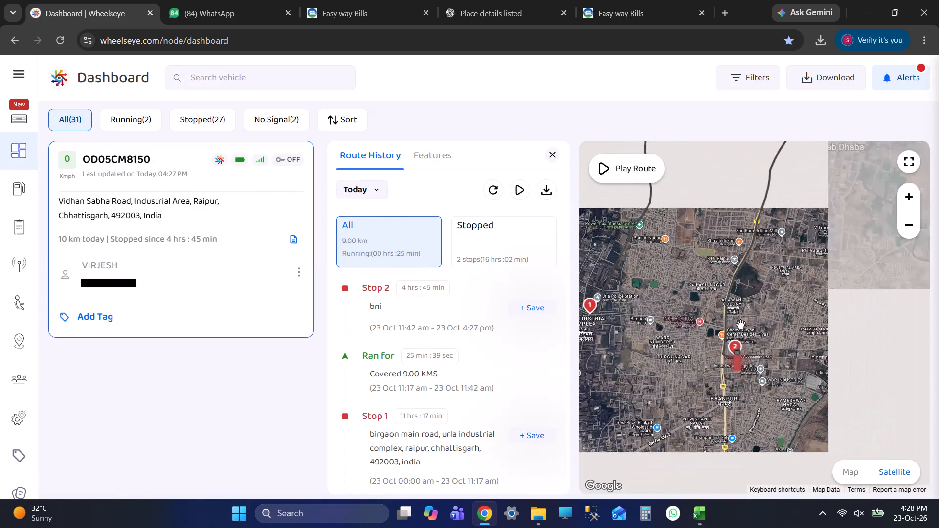
drag(740, 324, 705, 293)
scroll(705, 293, down, 3)
drag(729, 284, 712, 277)
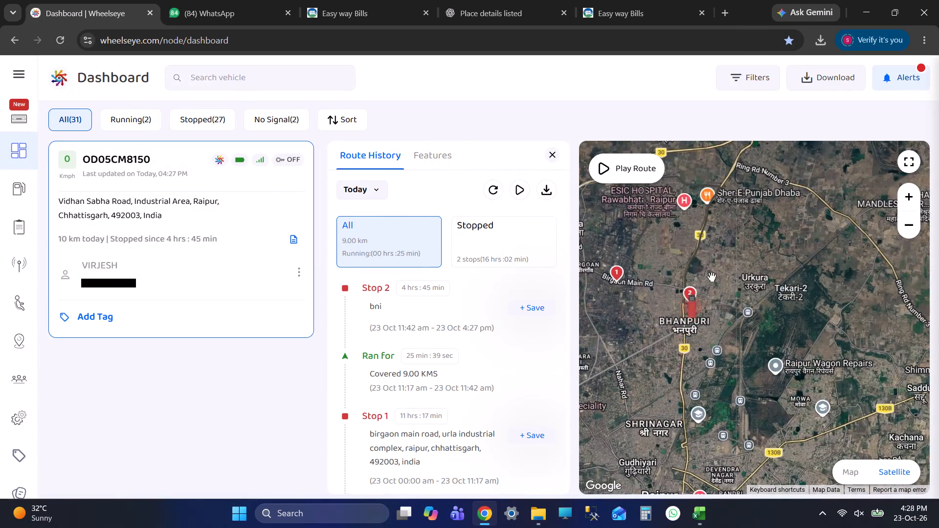
scroll(716, 269, up, 1)
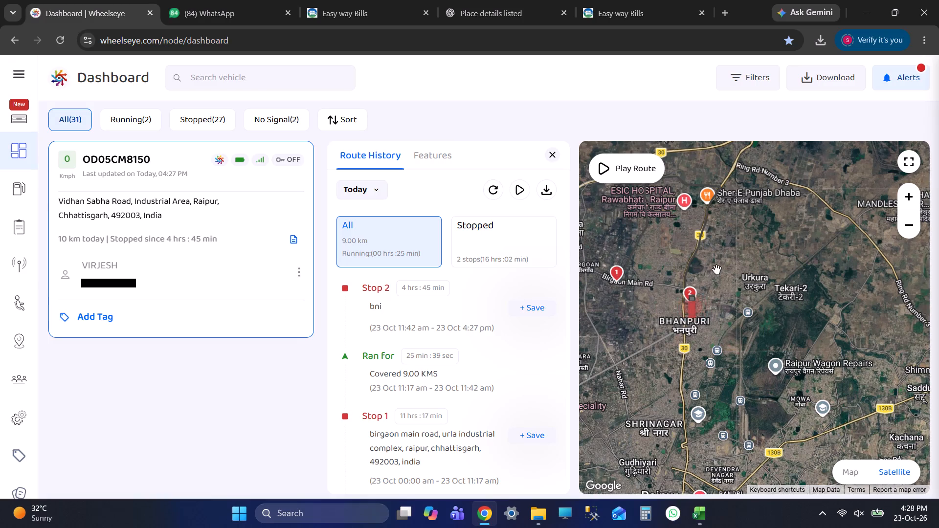
scroll(716, 269, up, 1)
drag(692, 274, 770, 293)
scroll(762, 300, down, 2)
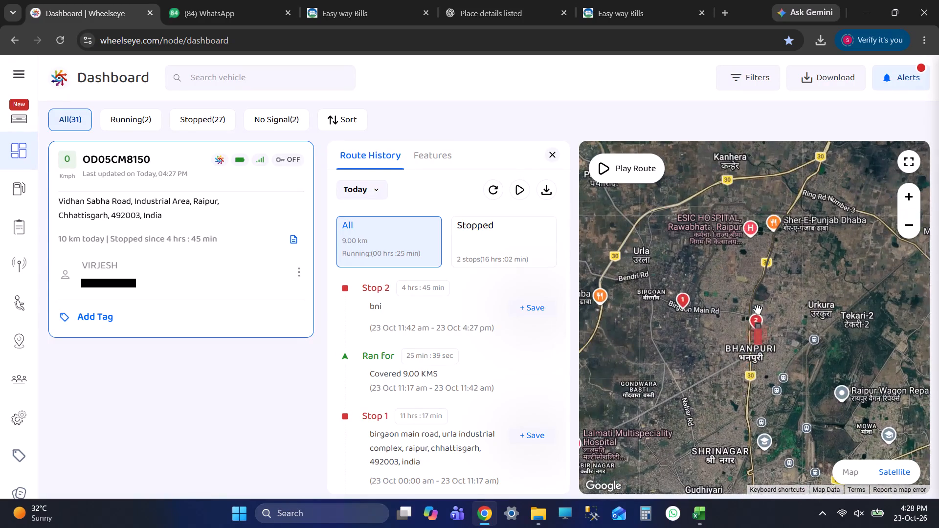
scroll(756, 314, up, 2)
drag(770, 324, 750, 315)
scroll(754, 332, up, 3)
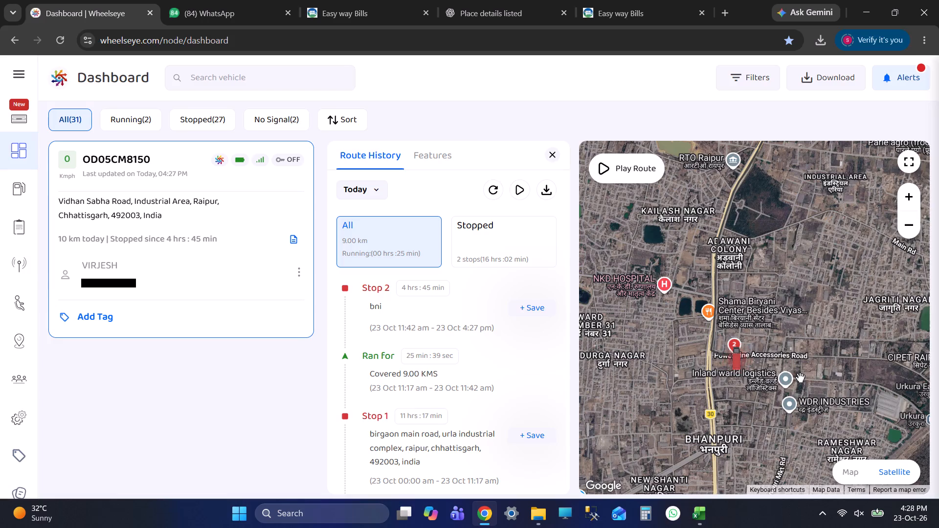
Compare the last filled rows of the add to godown workbook with those of the IRIS workbook's Add_To_Godown sheet.
key(alt+Tab)
scroll(458, 340, down, 5)
key(alt+Tab)
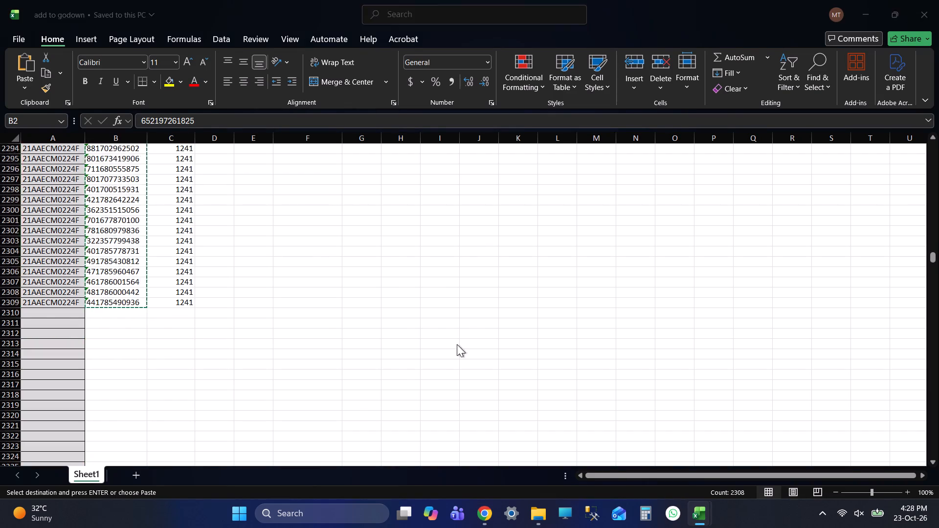
key(alt+Tab)
key(alt+Tab)
key(alt+Tab)
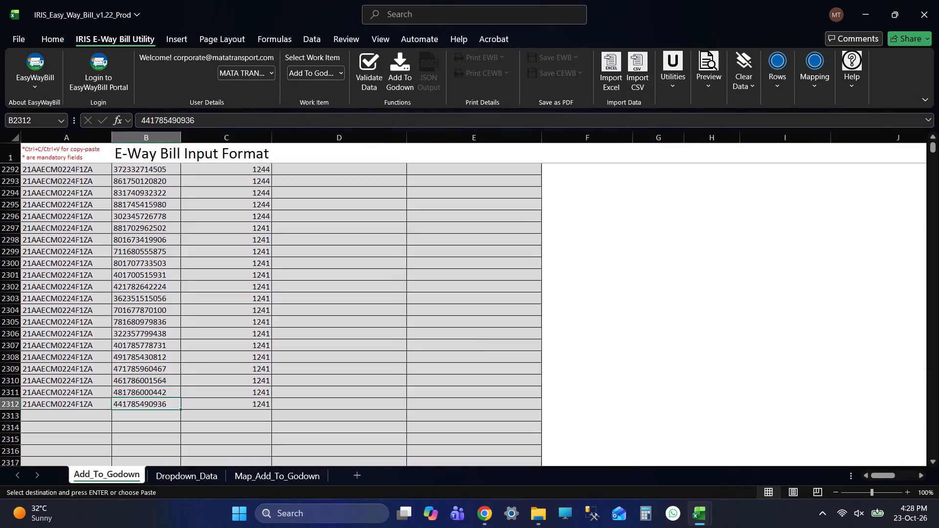
scroll(325, 385, down, 4)
drag(150, 369, 146, 366)
key(alt+Tab)
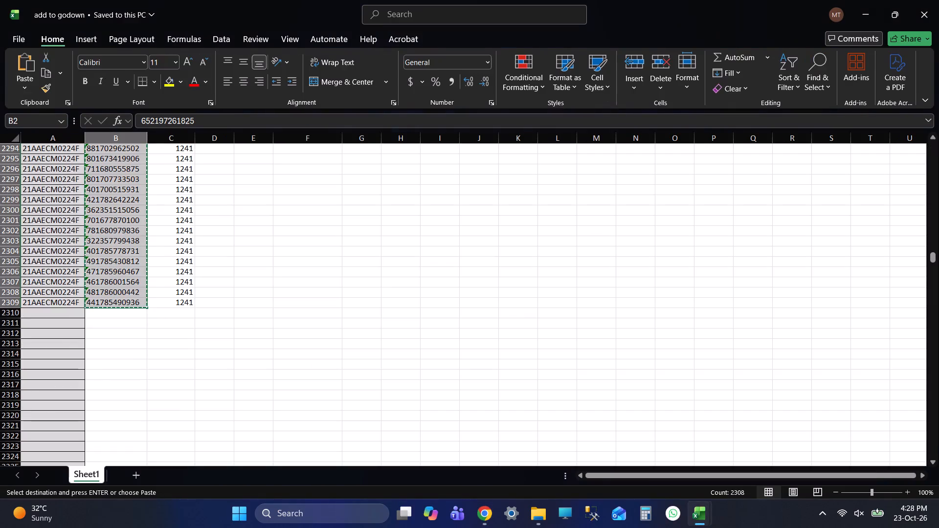
key(alt+Tab)
key(alt+Tab)
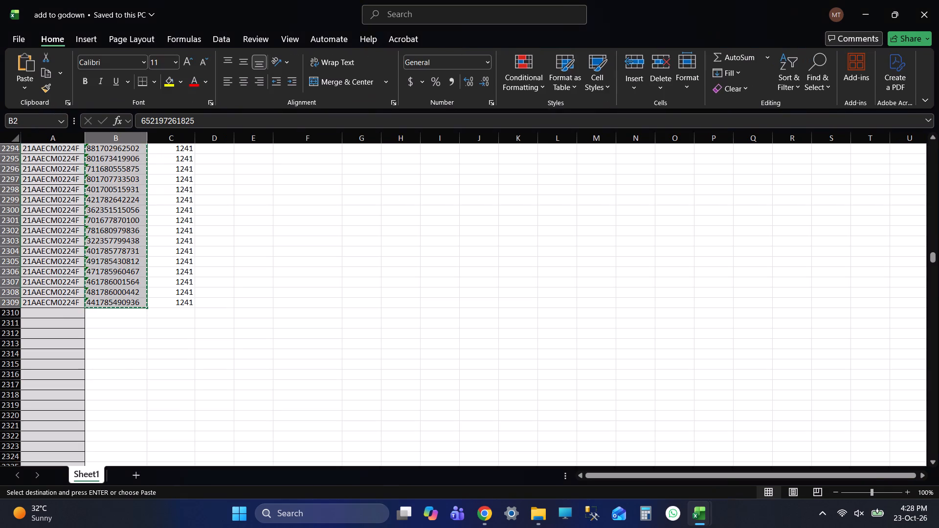
key(alt+Tab)
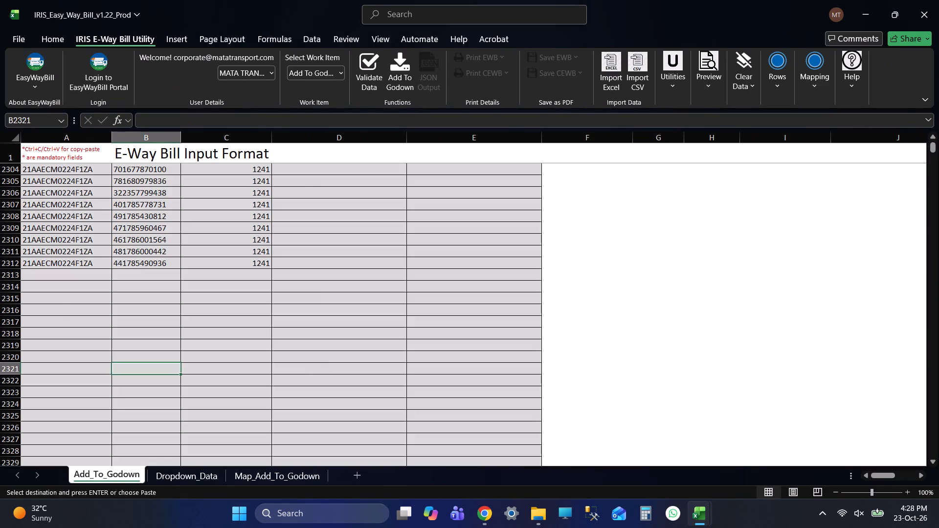
key(alt+Tab)
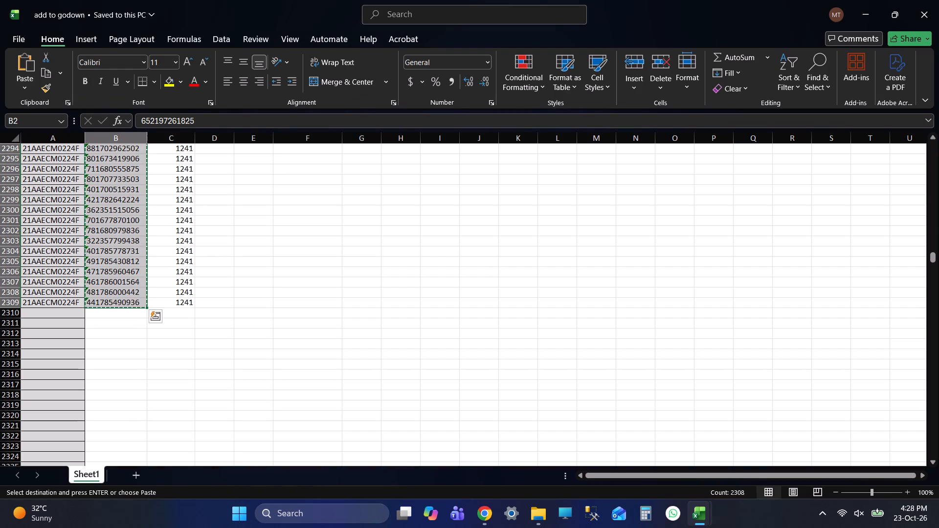
key(alt+Tab)
key(alt+Tab)
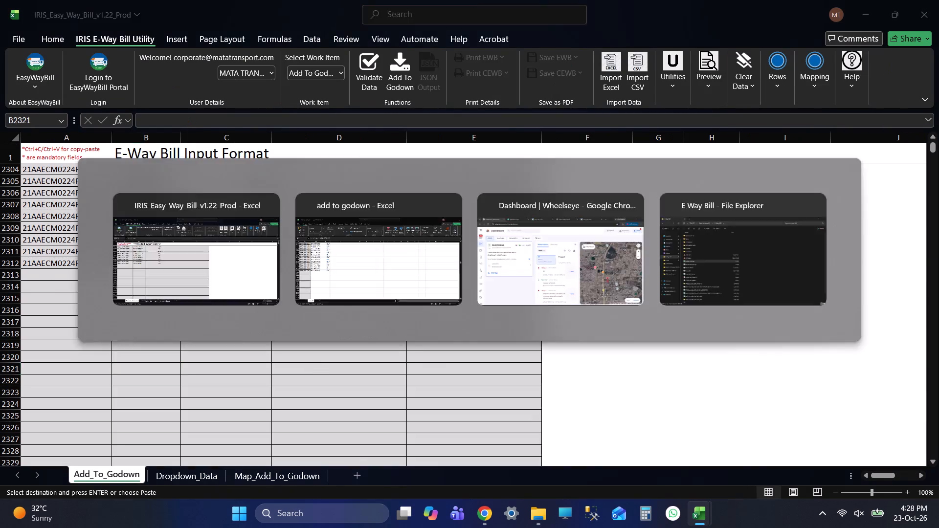
key(alt+Tab)
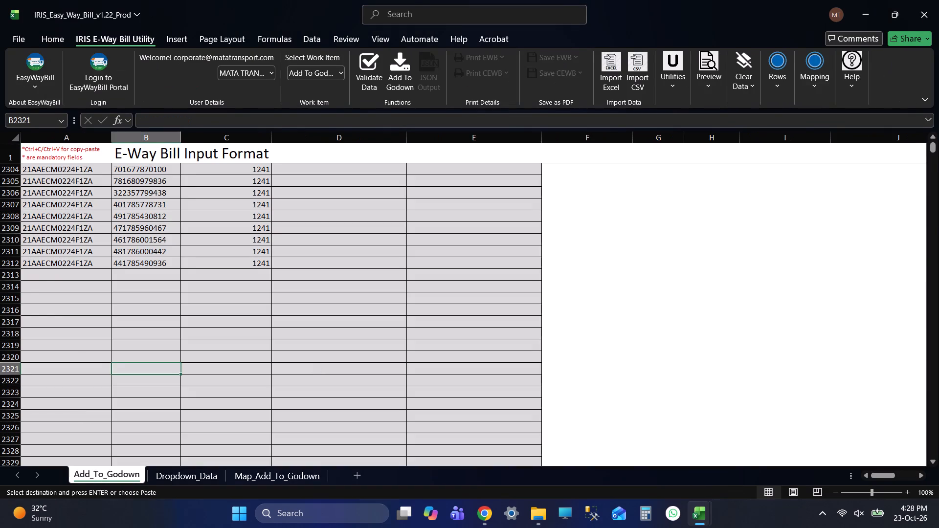
key(alt+Tab)
key(alt+Tab)
key(alt+Tab)
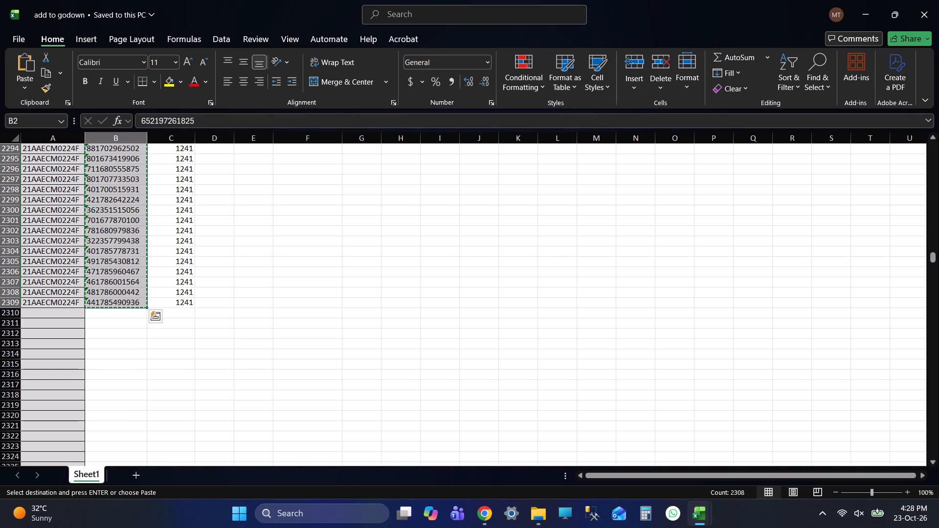
key(alt+Tab)
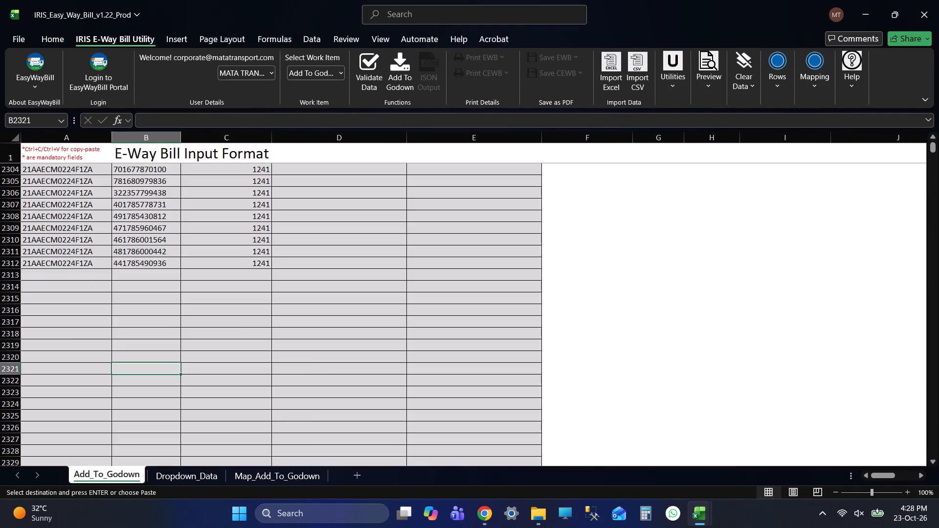
key(alt+Tab)
key(alt+Tab)
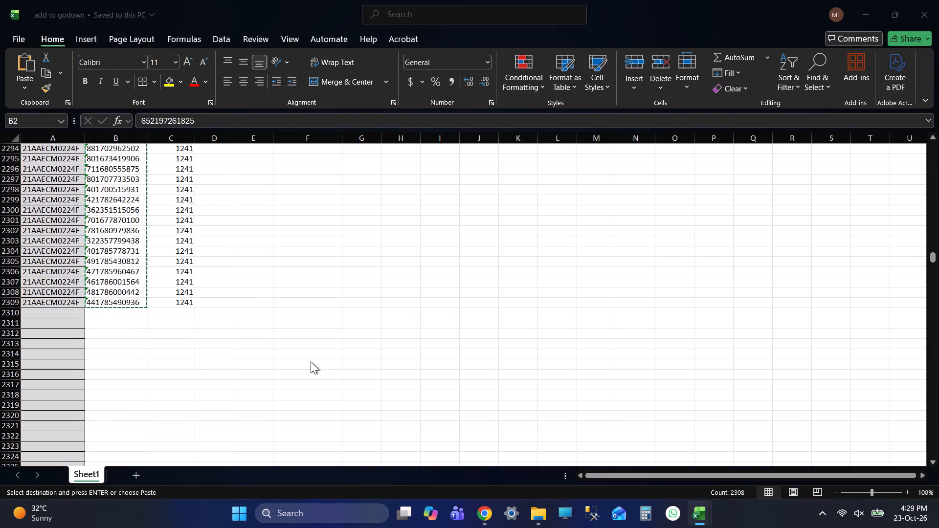
Check the top and bottom ends of the E-way Bill Number column in the IRIS workbook's Add_To_Godown sheet.
key(ctrl+Up)
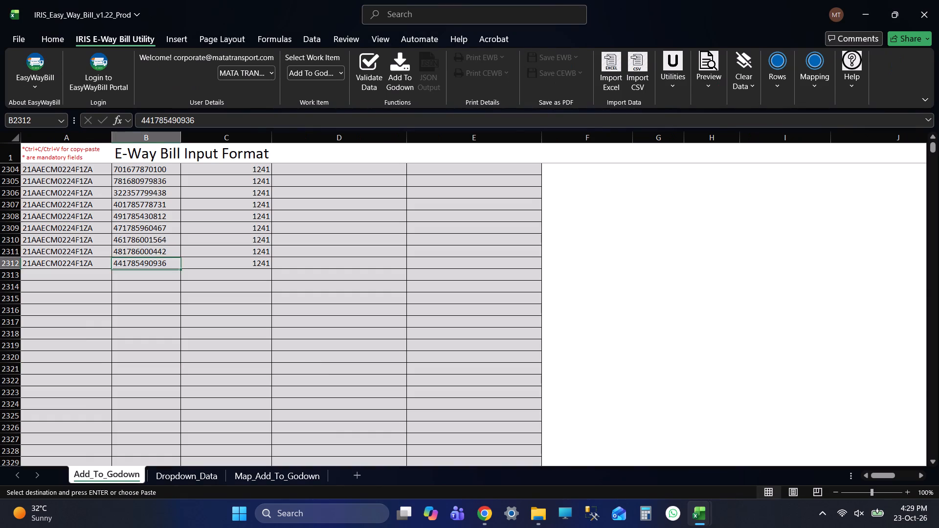
key(ctrl+Up)
key(Up)
key(Up)
key(Up)
key(Up)
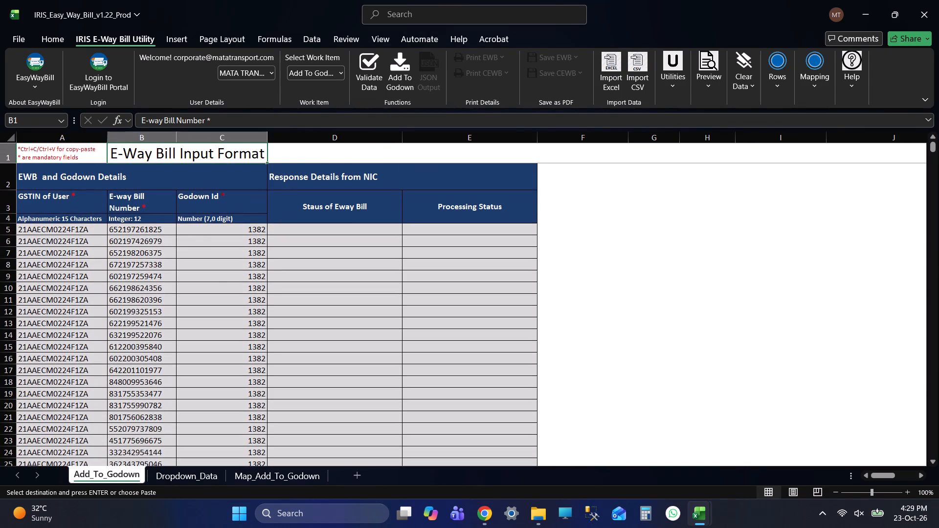
key(Down)
key(Down)
key(Down)
key(Down)
key(Down)
key(ctrl+Down)
key(Down)
key(Down)
key(Down)
key(Down)
key(Down)
key(Down)
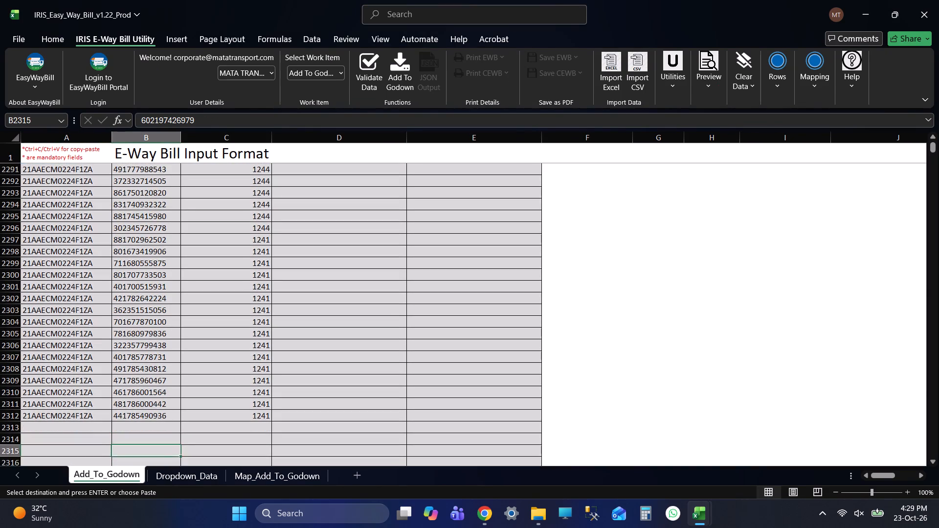
key(Down)
key(ctrl+Up)
key(ctrl+Up)
key(Up)
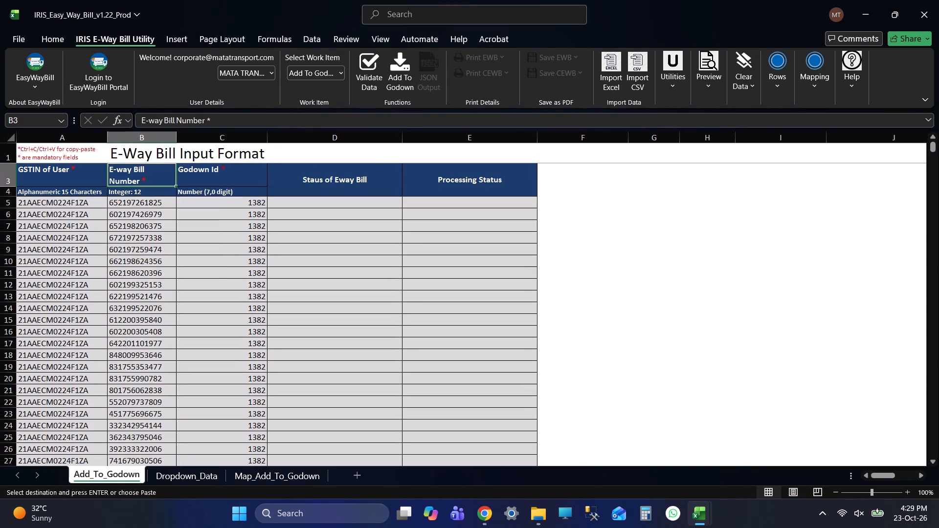
key(Up)
key(Up)
key(Up)
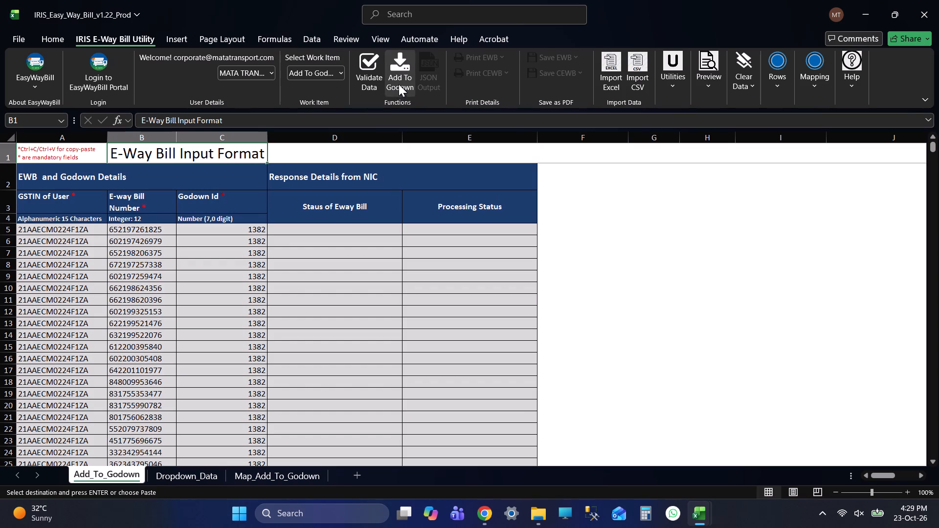
Run the Add To Godown function on the e-way bills listed in the Add_To_Godown sheet.
click(399, 84)
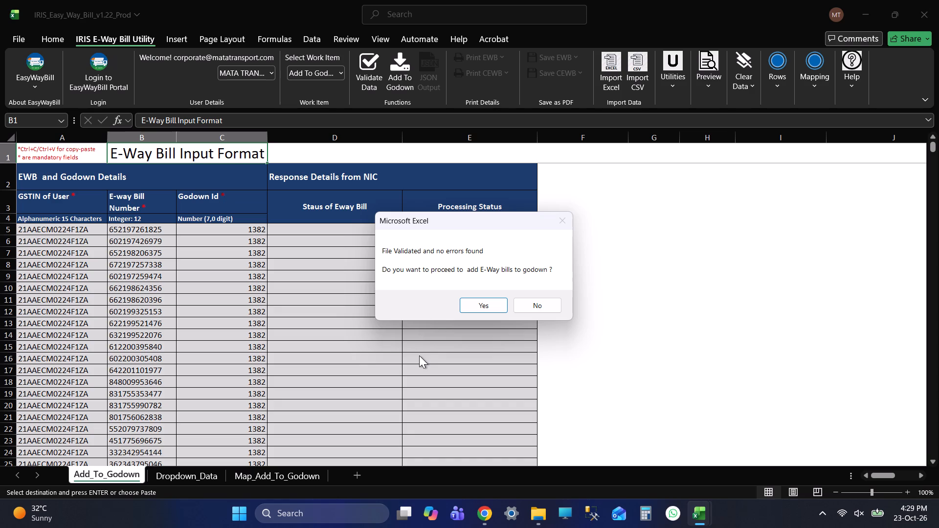
Switch back to Wheelseye in Chrome and inspect stop 1 and then stop 2 of vehicle 8150's route on the map.
click(480, 523)
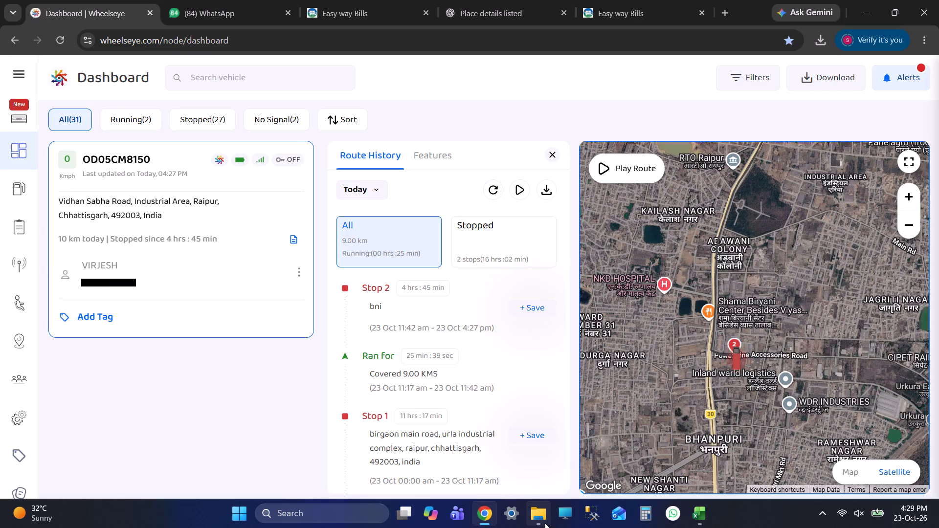
click(432, 462)
scroll(732, 330, down, 5)
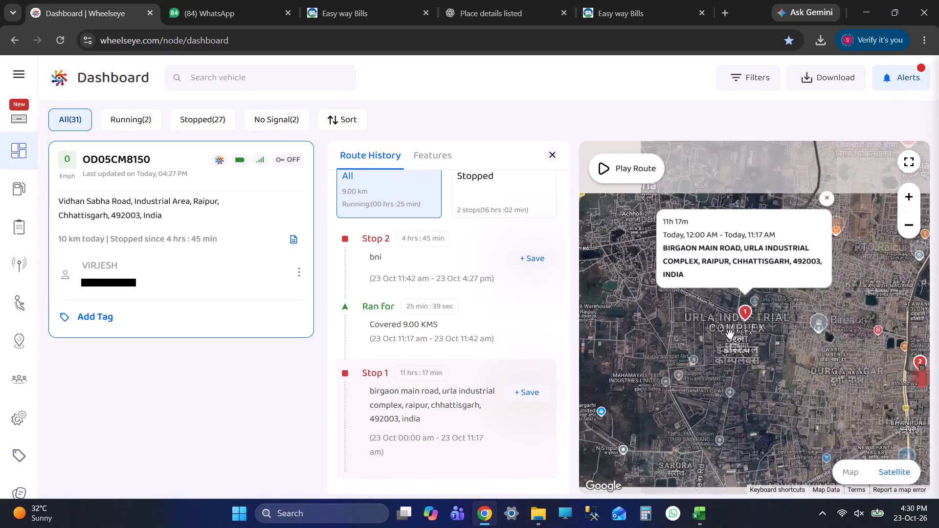
scroll(730, 334, down, 3)
drag(759, 370, 712, 365)
drag(766, 316, 737, 324)
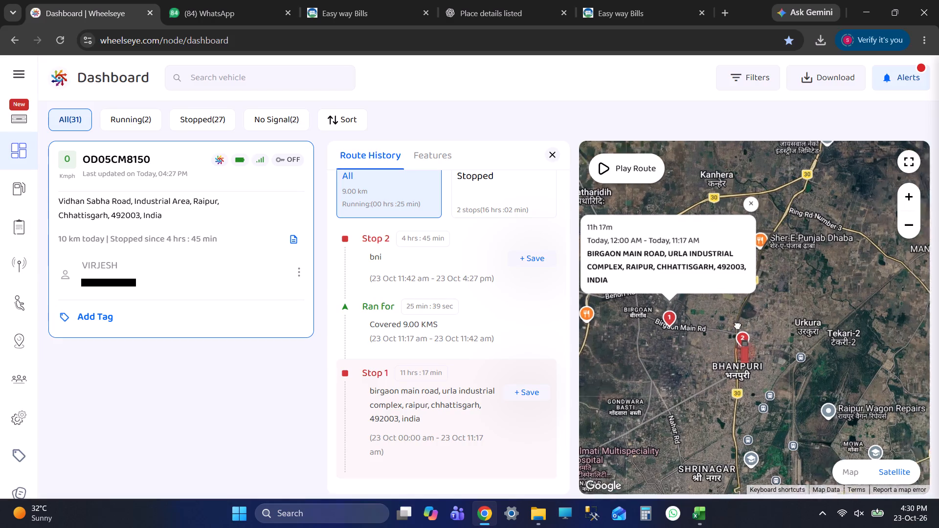
drag(737, 324, 737, 325)
click(735, 220)
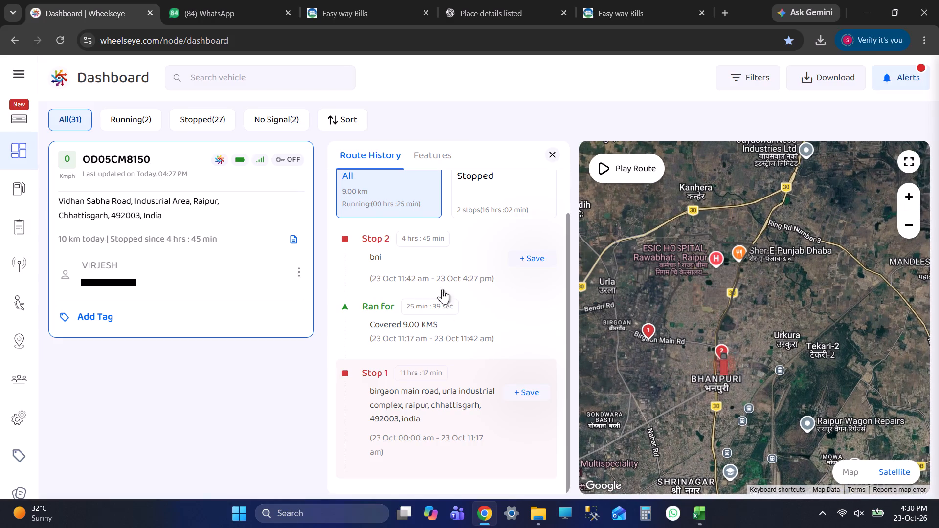
click(442, 267)
scroll(752, 312, up, 7)
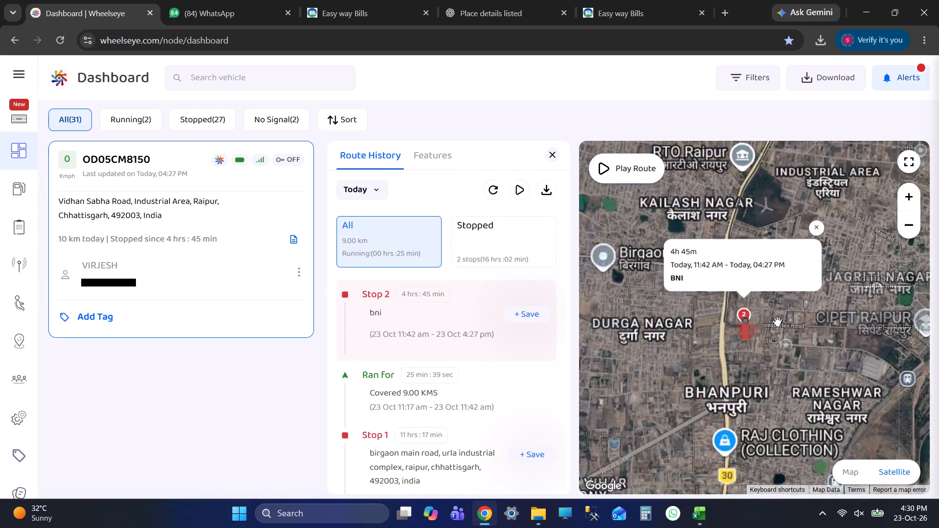
scroll(756, 320, up, 3)
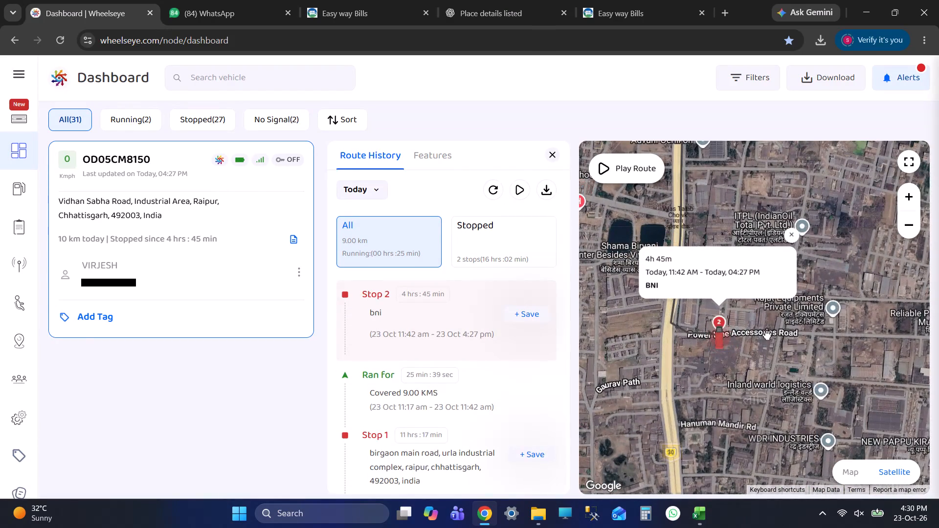
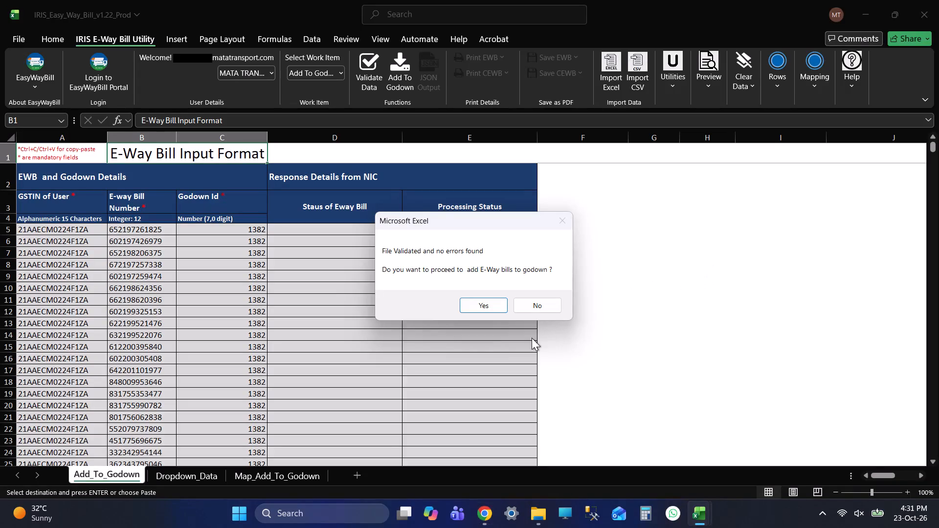
Proceed with adding the validated e-way bills to the godown.
click(484, 304)
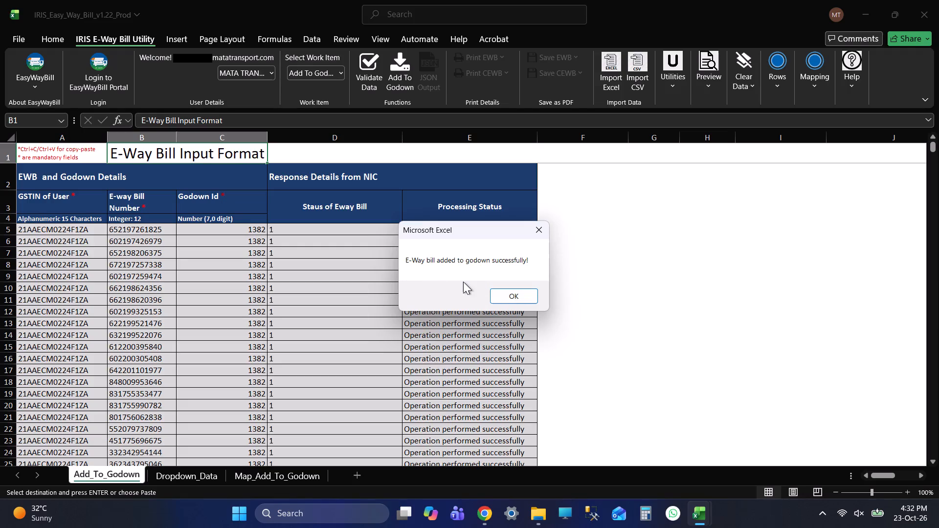
click(507, 297)
Examine the response details at the last filled row and at the top of the Add_To_Godown sheet.
click(144, 287)
key(ctrl+Down)
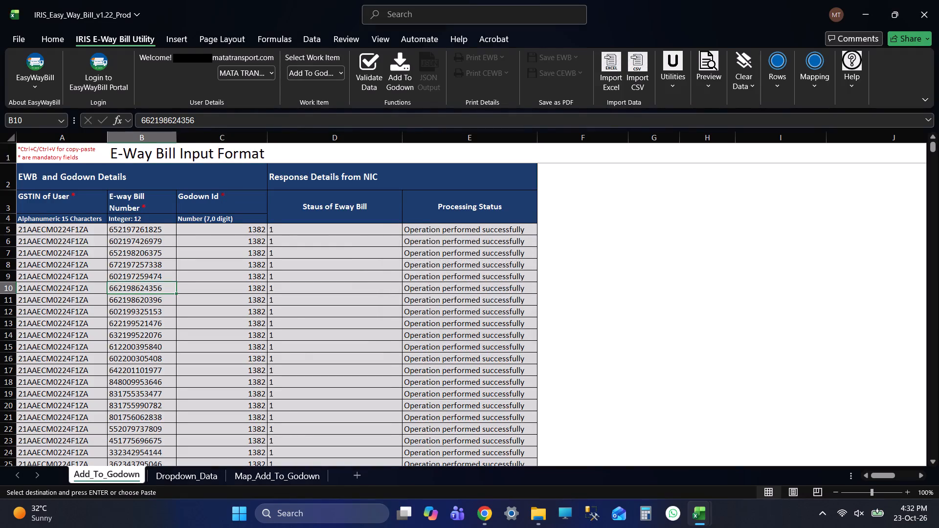
key(Down)
key(Down)
key(Down)
key(Down)
key(Down)
key(ctrl+Up)
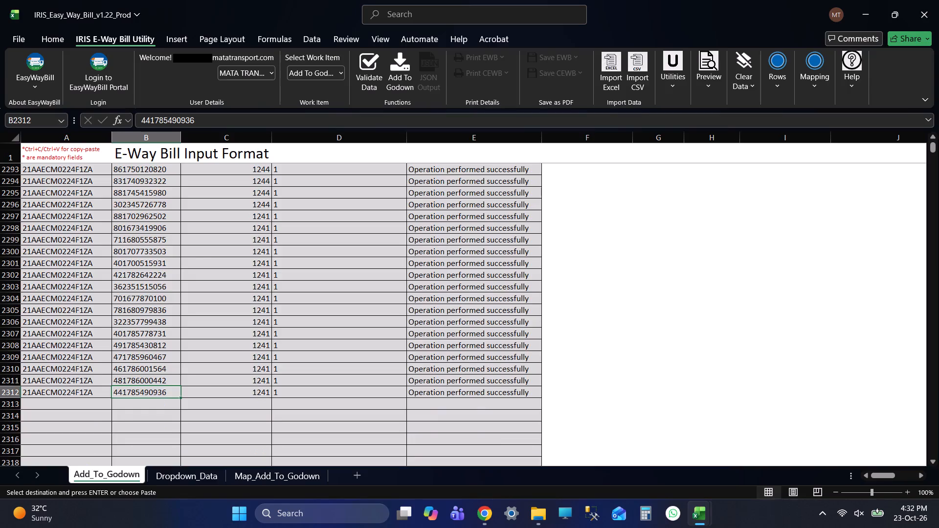
key(ctrl+Up)
key(Up)
key(Up)
key(Up)
key(Up)
key(Up)
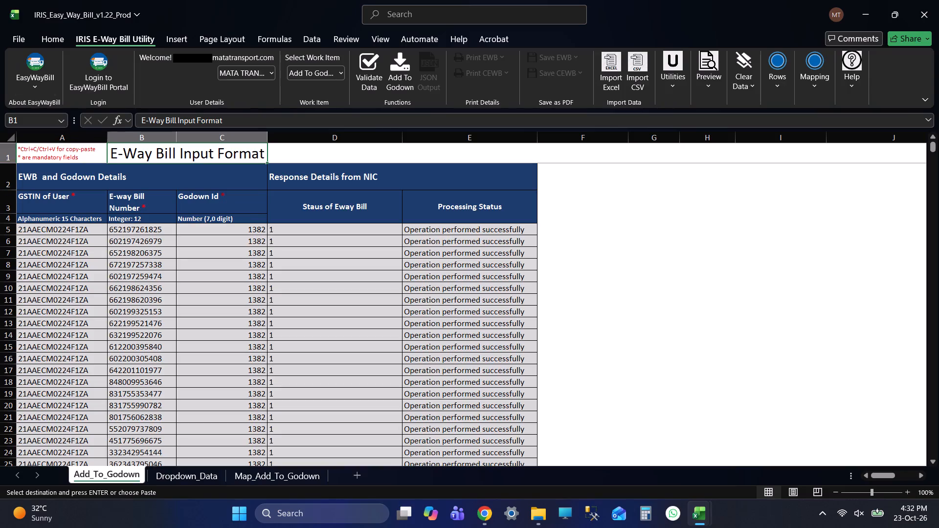
key(alt+Tab)
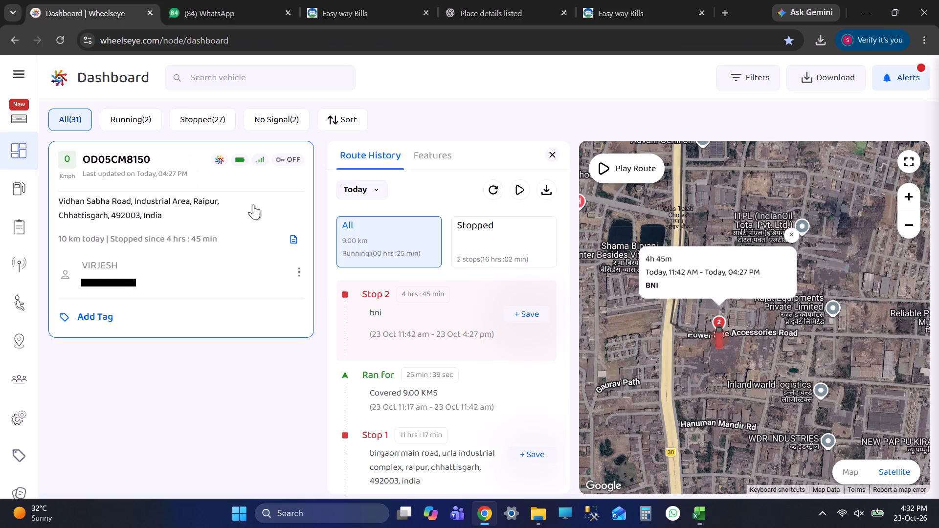
key(alt+Tab)
Recheck the processing status at the bottom and top ends of the E-way Bill Number column in Add_To_Godown.
drag(133, 273, 141, 273)
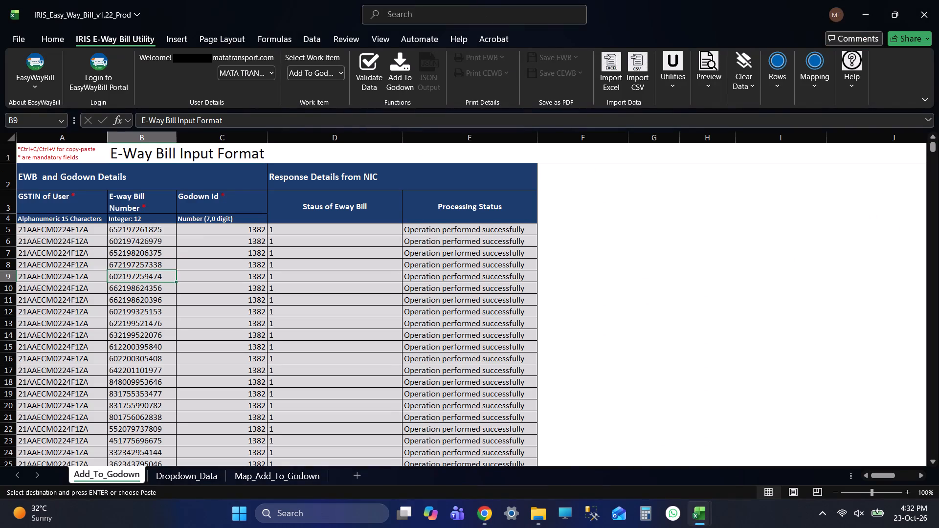
key(ctrl+Down)
key(Down)
key(Down)
key(Down)
key(Down)
key(Down)
key(Down)
key(Down)
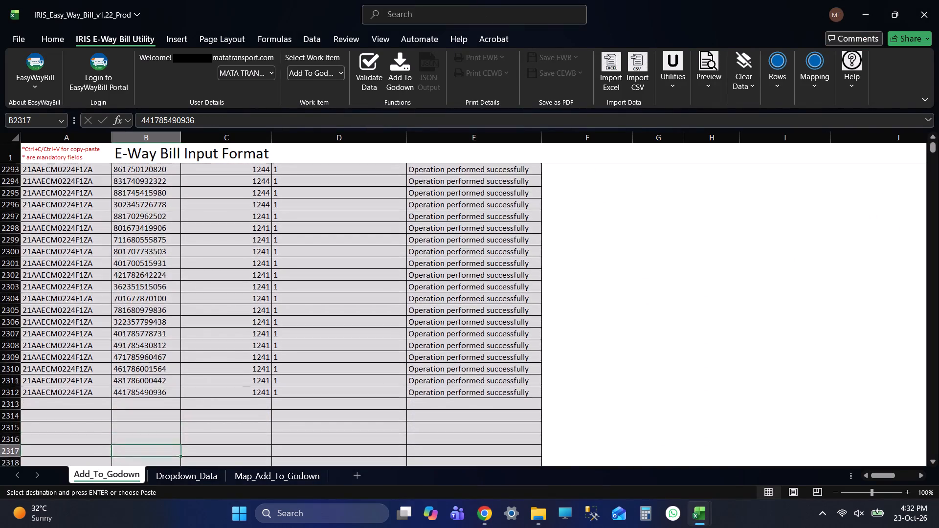
key(Down)
key(Down)
key(Down)
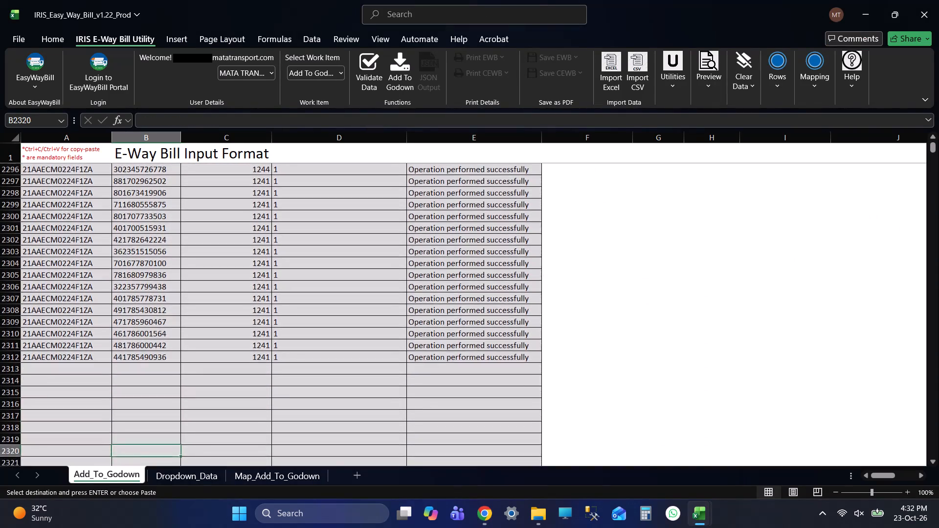
key(ctrl+Up)
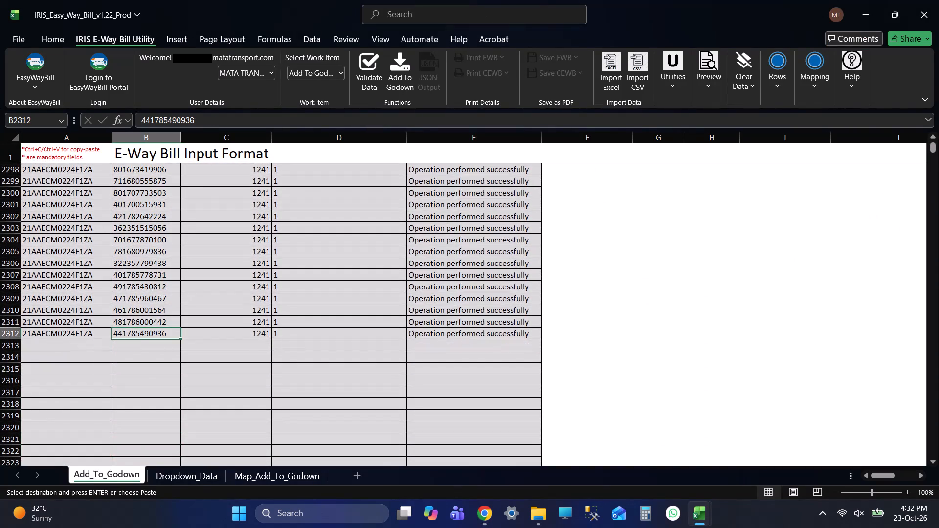
key(ctrl+Up)
key(Up)
key(Up)
key(Up)
key(Up)
key(Up)
key(Up)
key(Up)
Go through both ends of the Add_To_Godown list once more, checking where the bill numbers and their responses end.
key(Down)
key(Down)
key(Down)
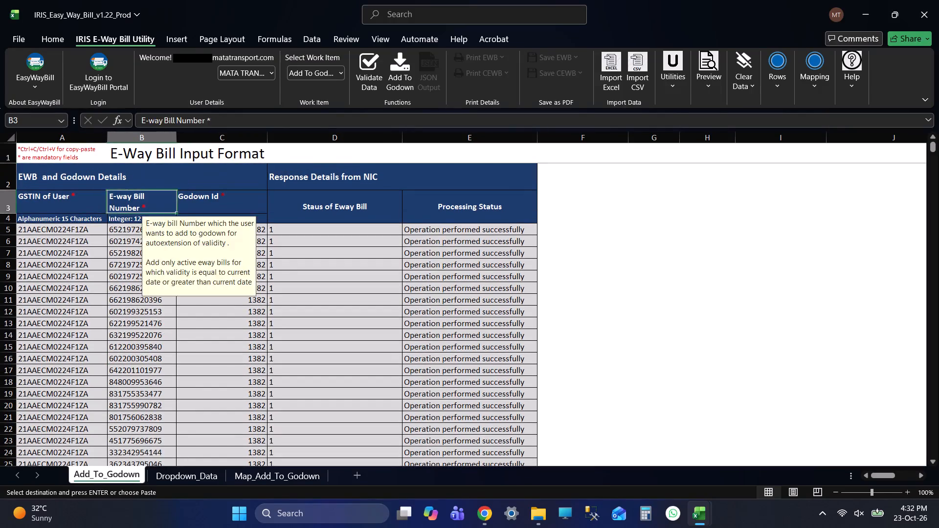
key(Down)
key(Down)
key(Down)
key(ctrl+Down)
key(Down)
key(Down)
key(Down)
key(Down)
key(Down)
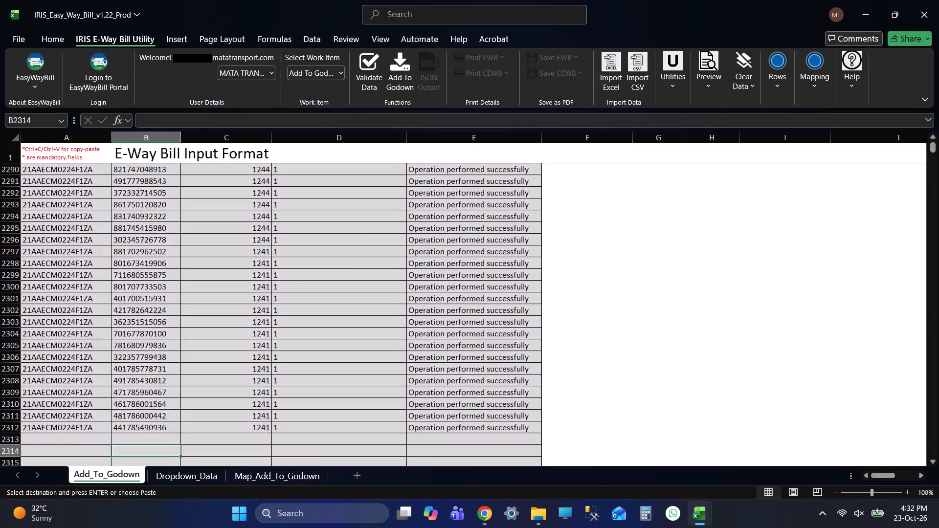
key(Down)
key(ctrl+Up)
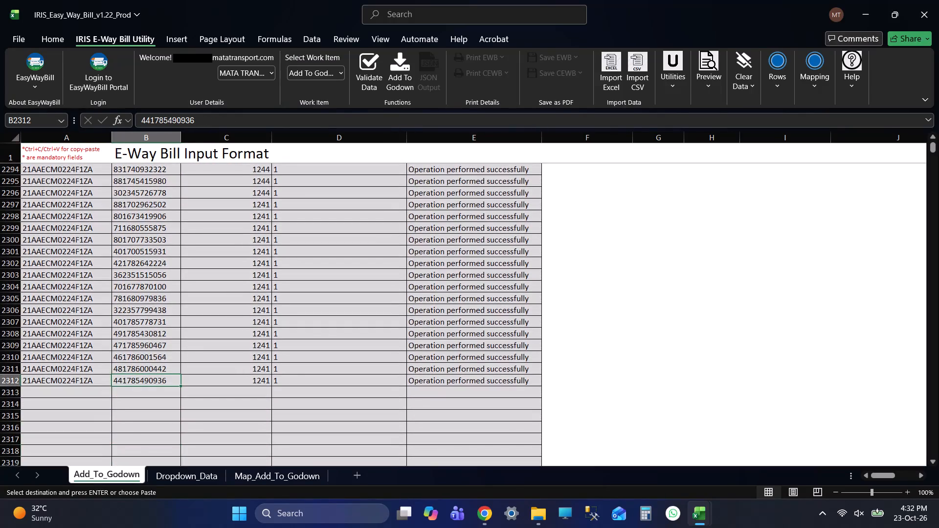
key(ctrl+Up)
key(Up)
key(Up)
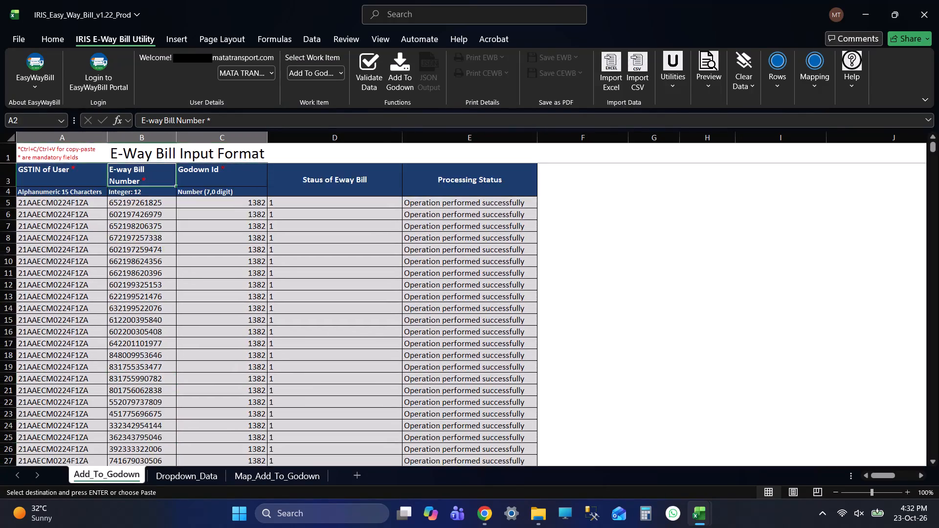
key(Up)
key(Up)
key(Up)
key(Up)
key(Up)
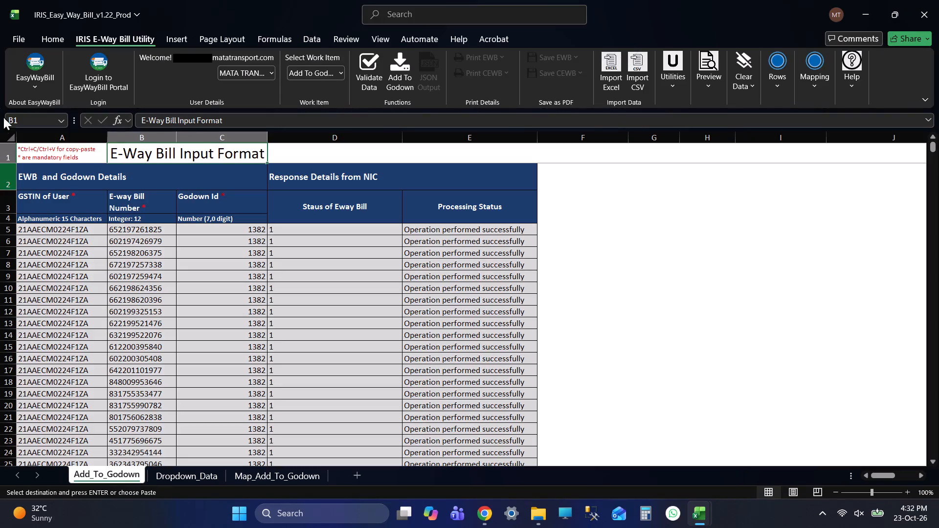
Copy the entire Add_To_Godown sheet with its NIC responses and paste it into a new blank workbook.
click(12, 136)
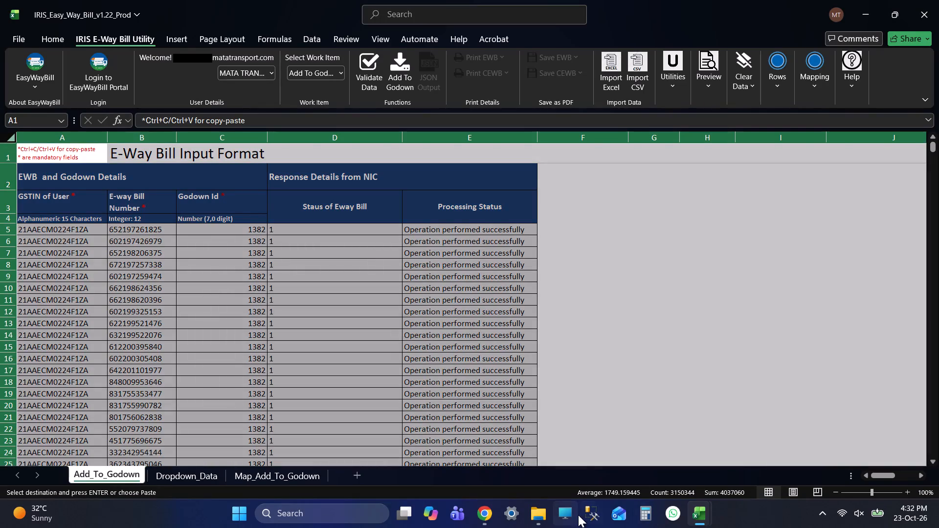
key(ctrl+c)
key(alt+Tab)
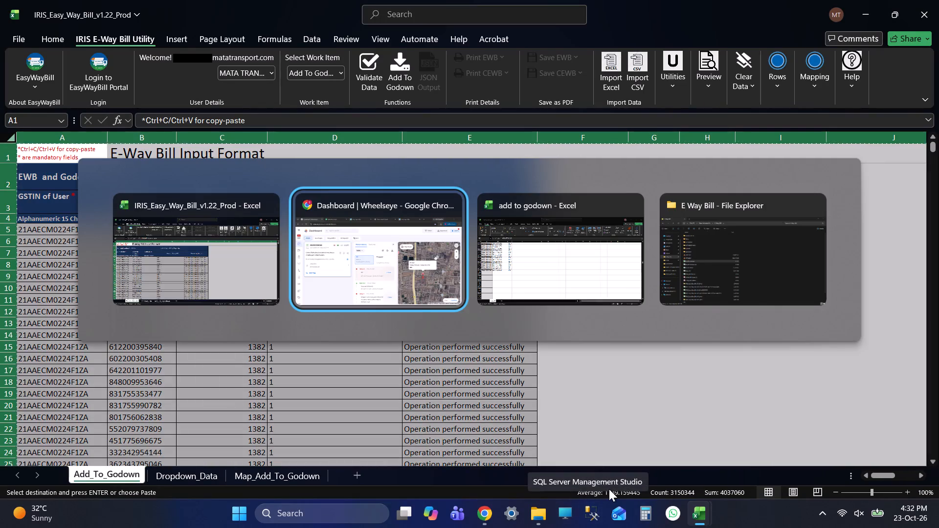
key(alt+Tab)
key(alt+Tab)
key(alt+Tab)
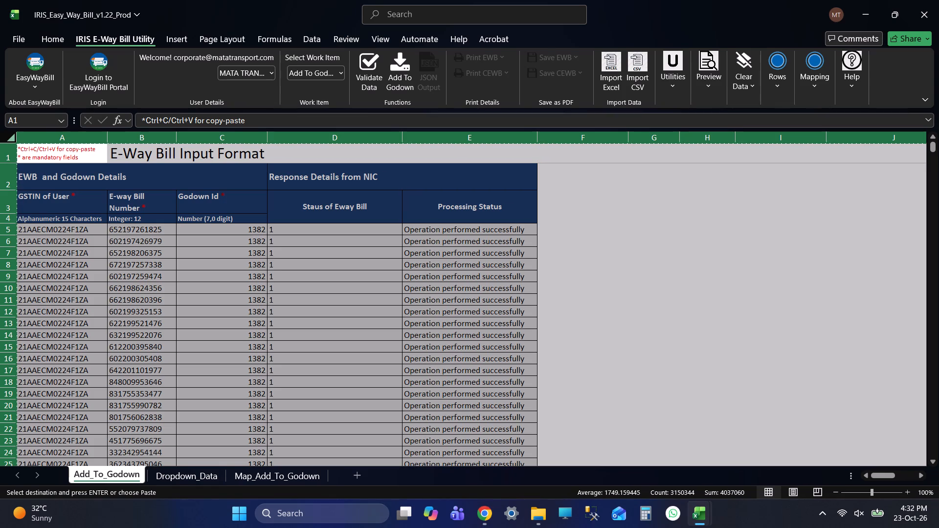
right_click(691, 508)
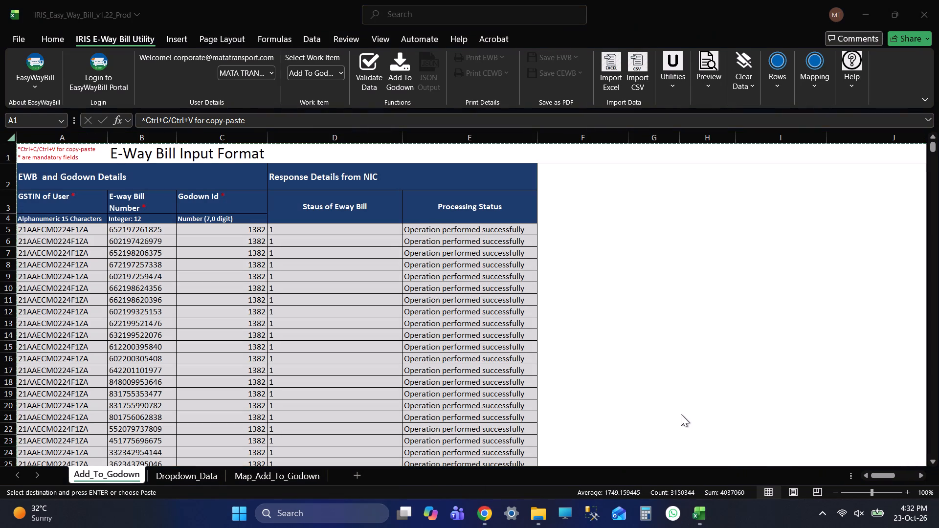
click(646, 441)
key(ctrl+v)
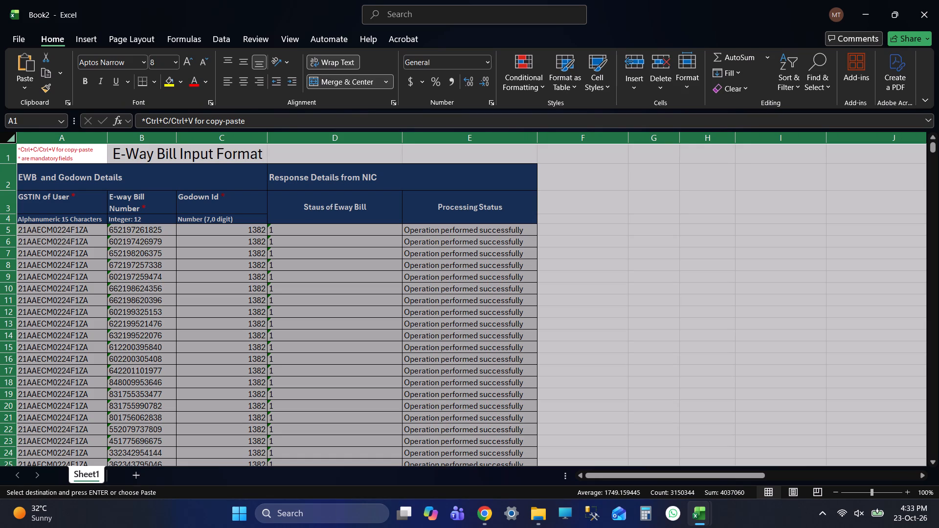
Check the pasted headers and the last filled e-way bill rows in the new workbook's Sheet1.
click(57, 159)
click(155, 136)
drag(649, 181, 650, 175)
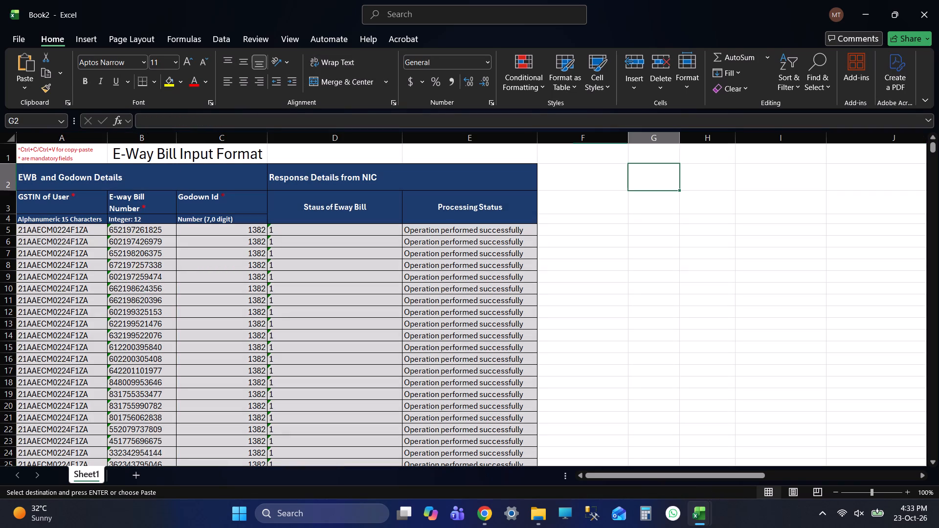
click(682, 326)
click(829, 196)
drag(146, 200, 147, 190)
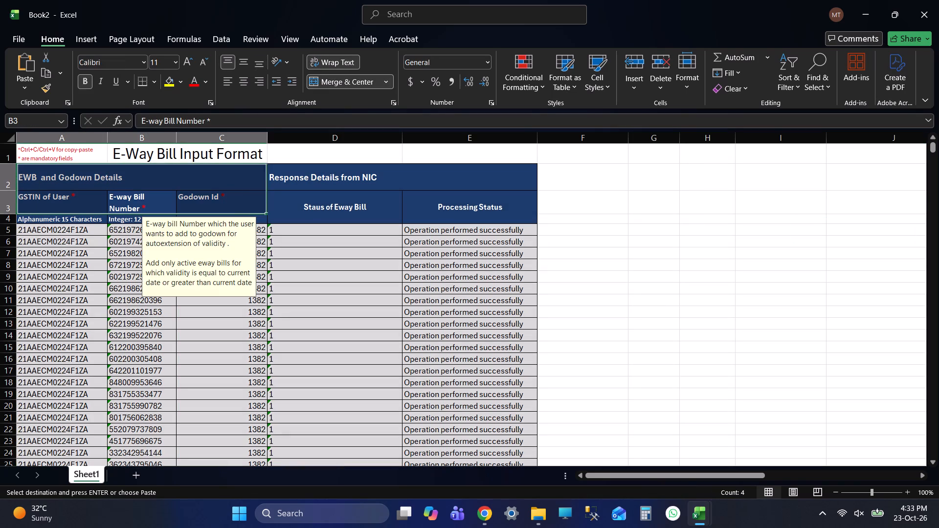
click(160, 180)
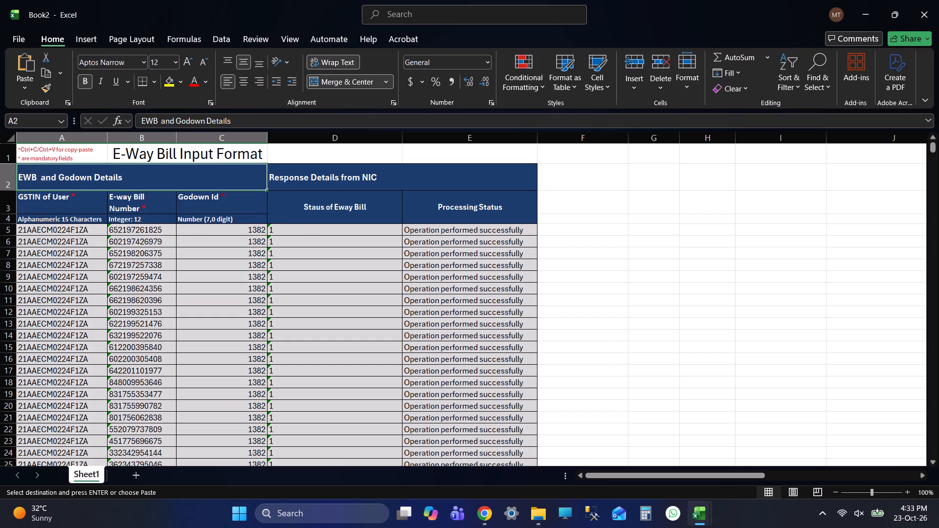
key(Down)
key(Right)
key(Down)
key(Down)
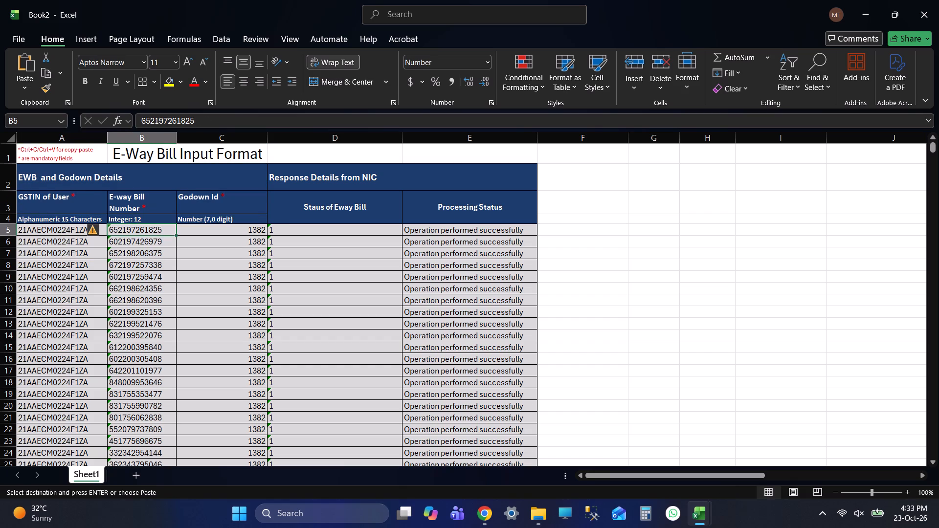
key(ctrl+Down)
key(Down)
key(Down)
key(Down)
key(Down)
key(Down)
key(Down)
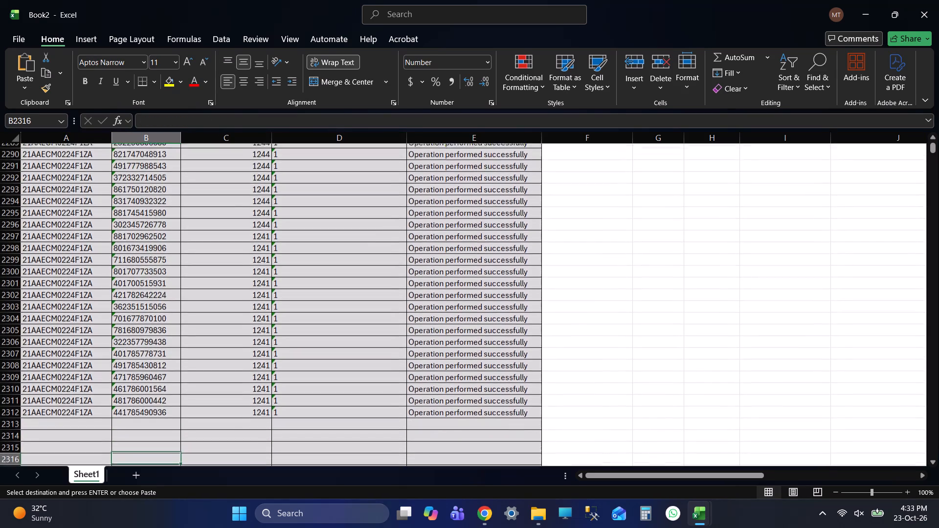
key(ctrl+Up)
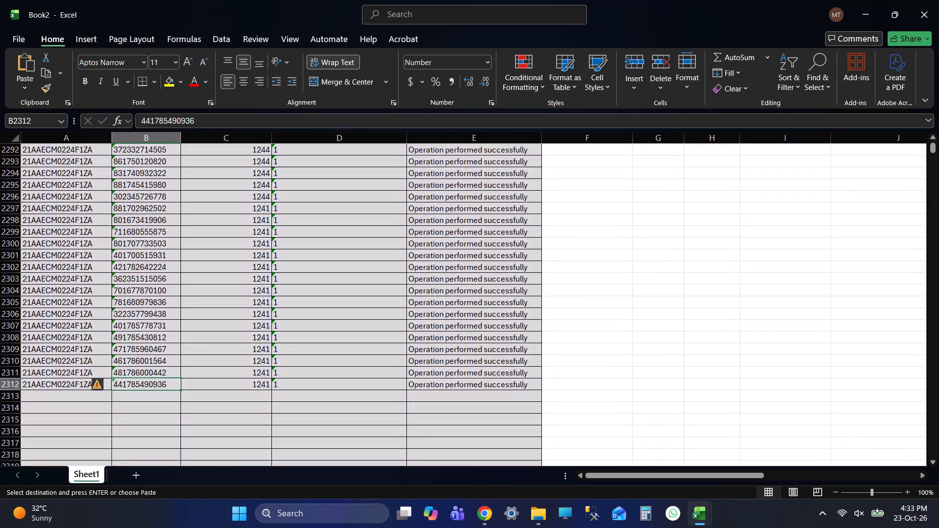
key(Up)
key(Up)
key(ctrl+Down)
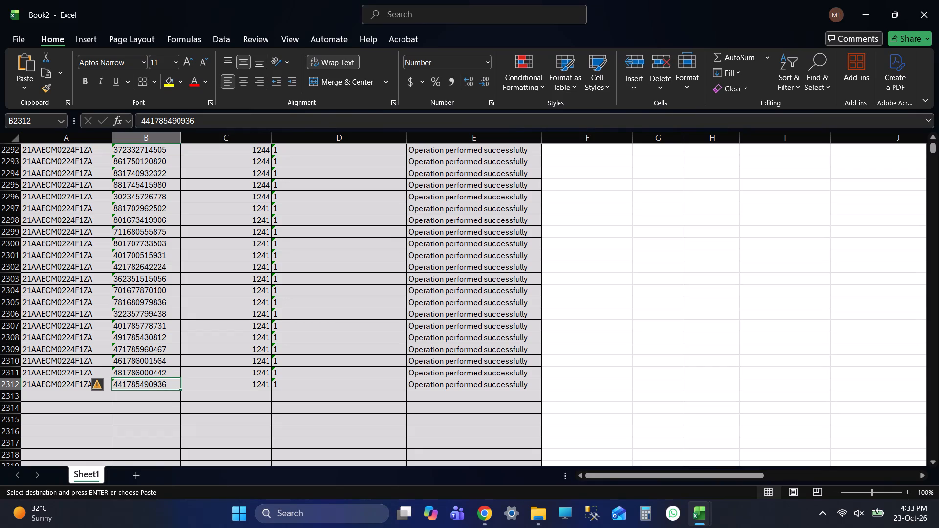
key(ctrl+Up)
key(Up)
key(Up)
key(Up)
key(Up)
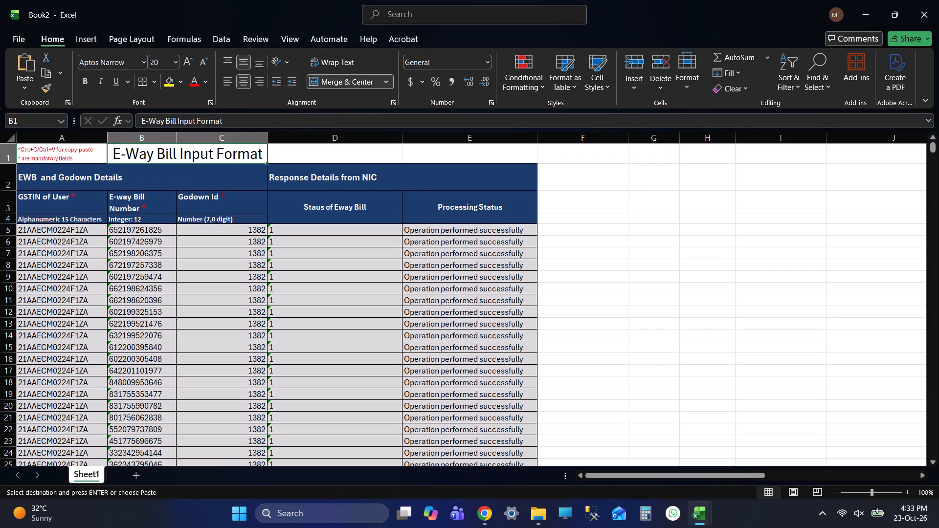
Recheck the bottom and top ends of the pasted E-way Bill Number column in the new workbook.
key(Down)
key(Down)
key(Down)
key(Down)
key(Down)
key(ctrl+Down)
key(Down)
key(Down)
key(Down)
key(Down)
key(Down)
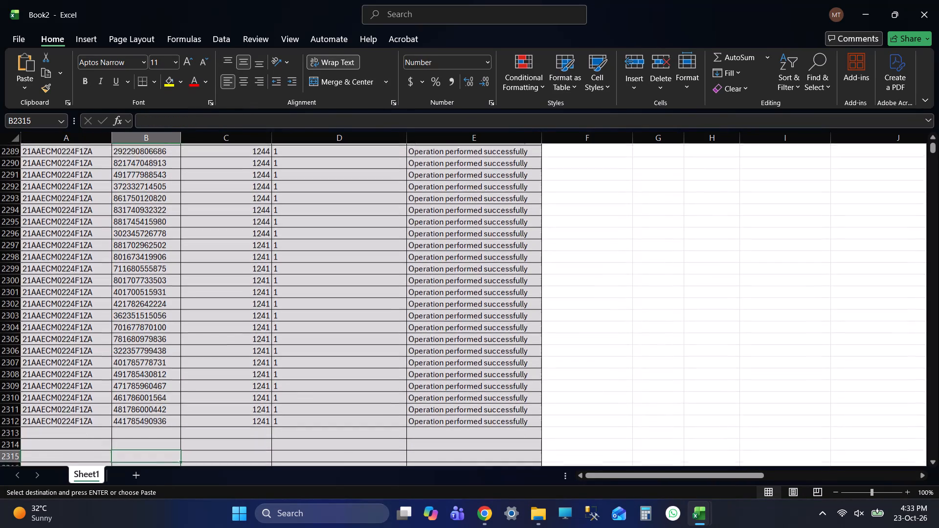
key(ctrl+Up)
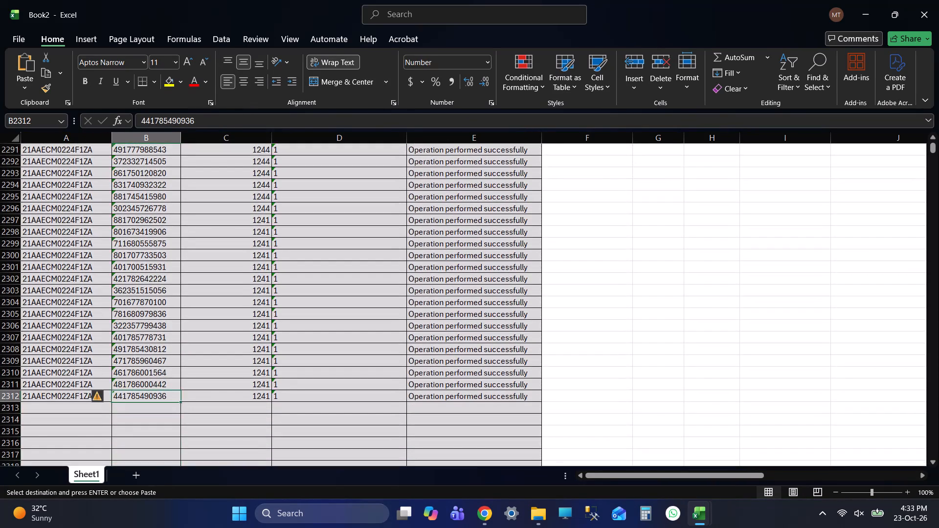
key(ctrl+Up)
key(Up)
key(Up)
key(Up)
key(Up)
key(Up)
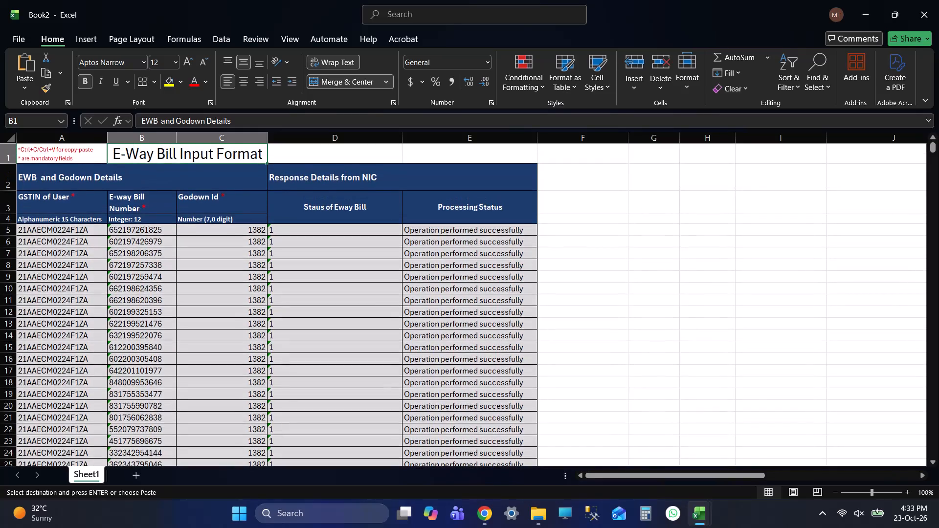
Save the new workbook as "20261023 godown 1" in the abhijit folder on New Volume (F:).
click(25, 41)
drag(46, 196, 45, 201)
double_click(191, 233)
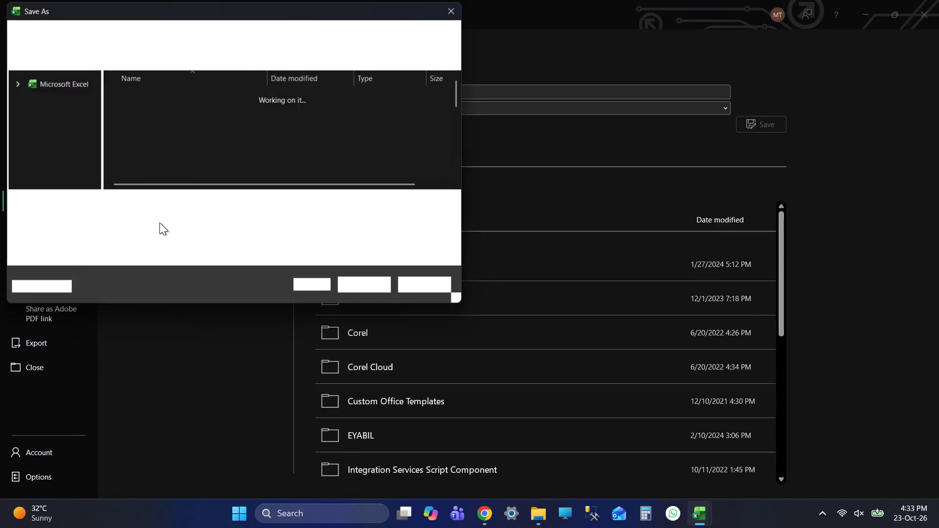
drag(95, 92, 87, 174)
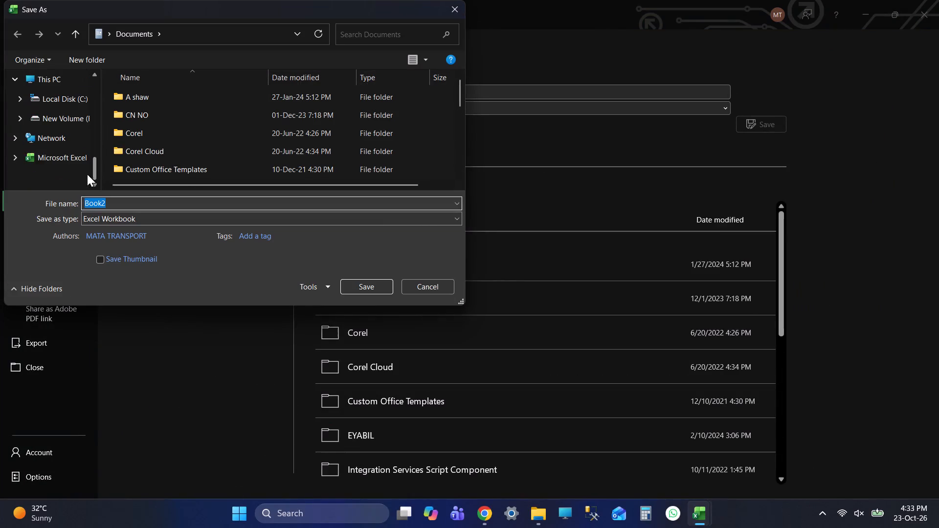
drag(87, 174, 87, 177)
click(81, 111)
double_click(193, 133)
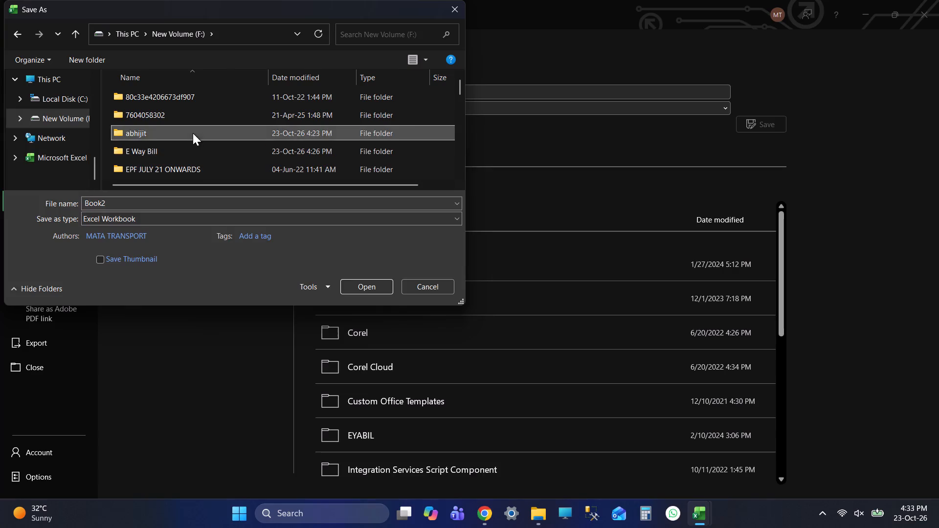
click(207, 96)
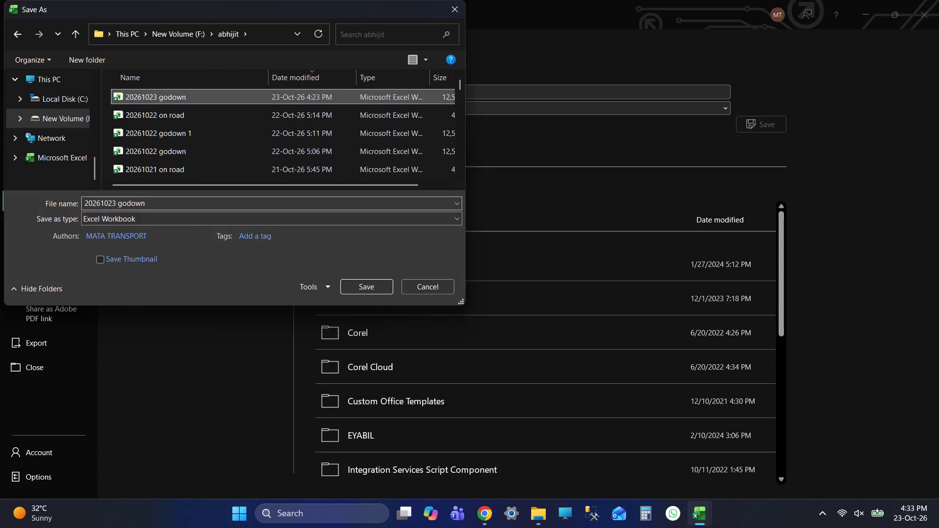
triple_click(171, 203)
key(space)
key(1)
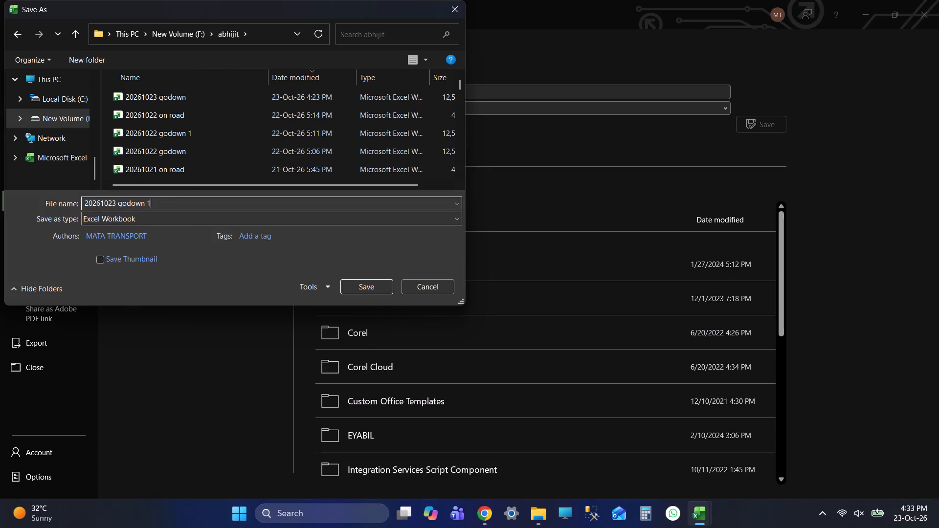
click(375, 291)
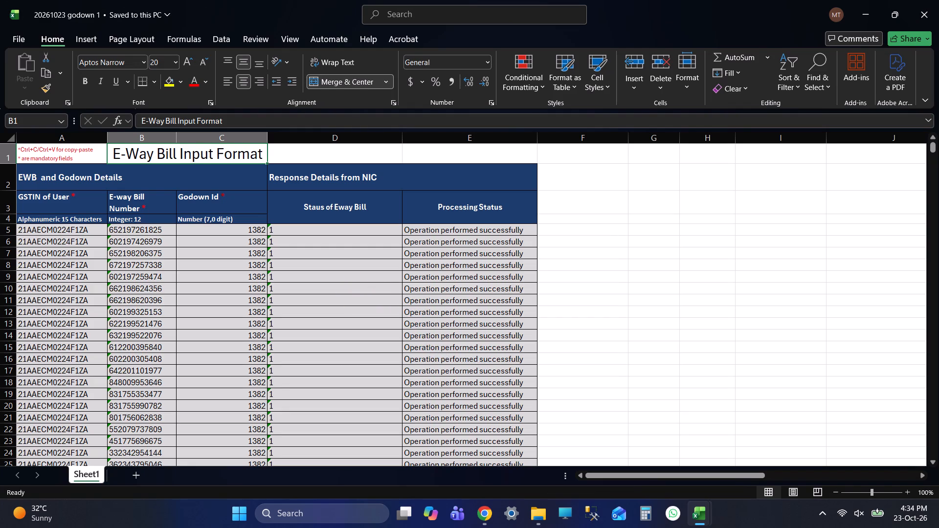
Check the last filled e-way bill rows of the saved godown workbook and close it.
click(131, 253)
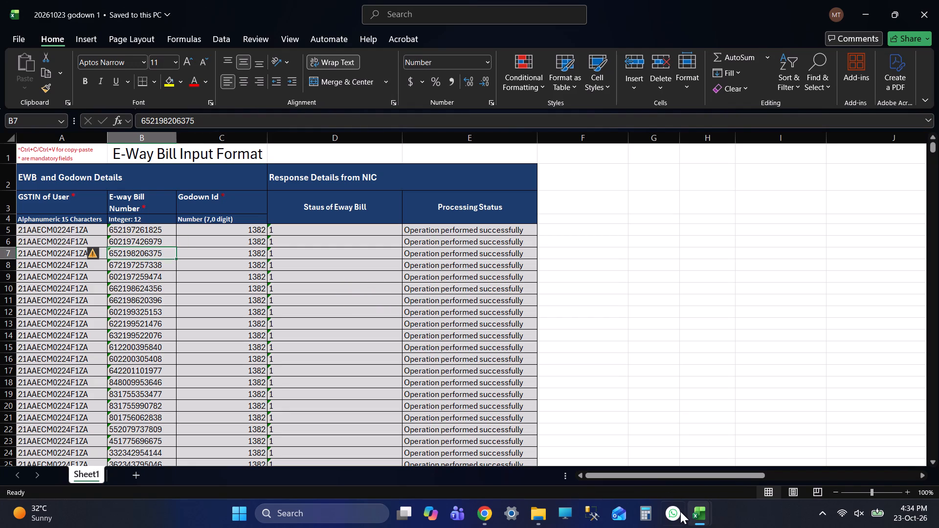
key(ctrl+Down)
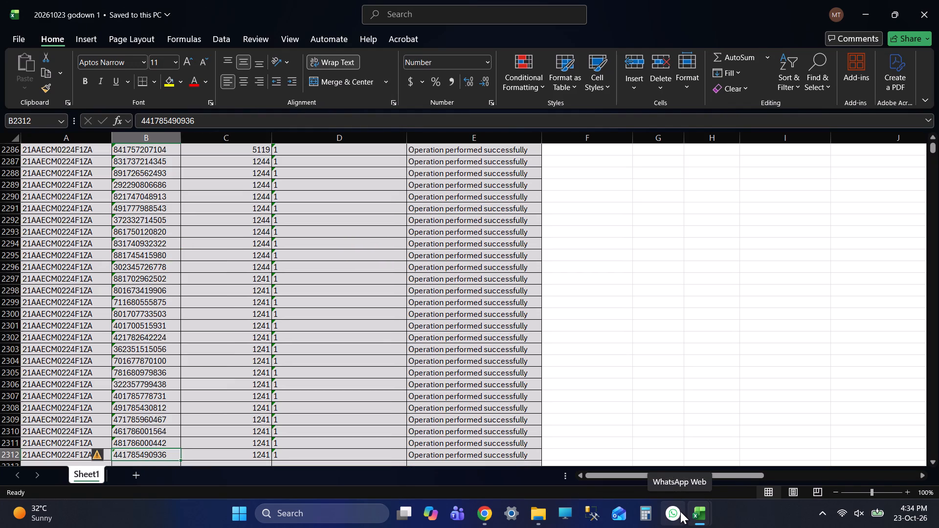
scroll(915, 348, down, 4)
click(938, 0)
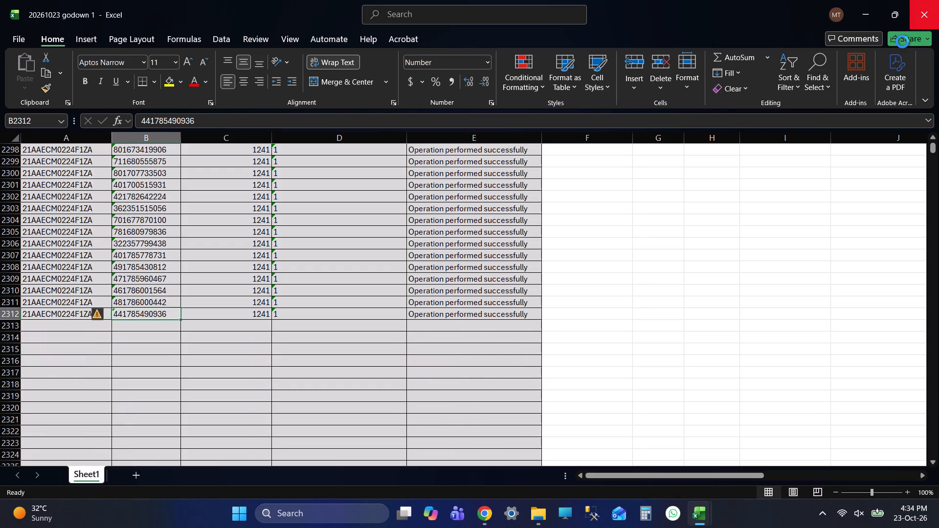
Go through both ends of the Add_To_Godown e-way bill numbers and save the IRIS utility workbook.
click(158, 252)
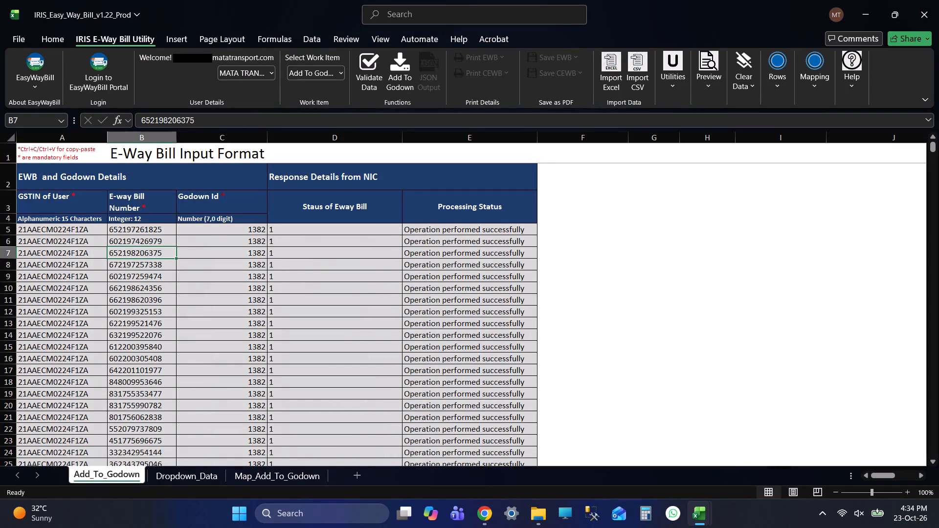
key(ctrl+Down)
key(ctrl+Up)
key(Up)
key(Up)
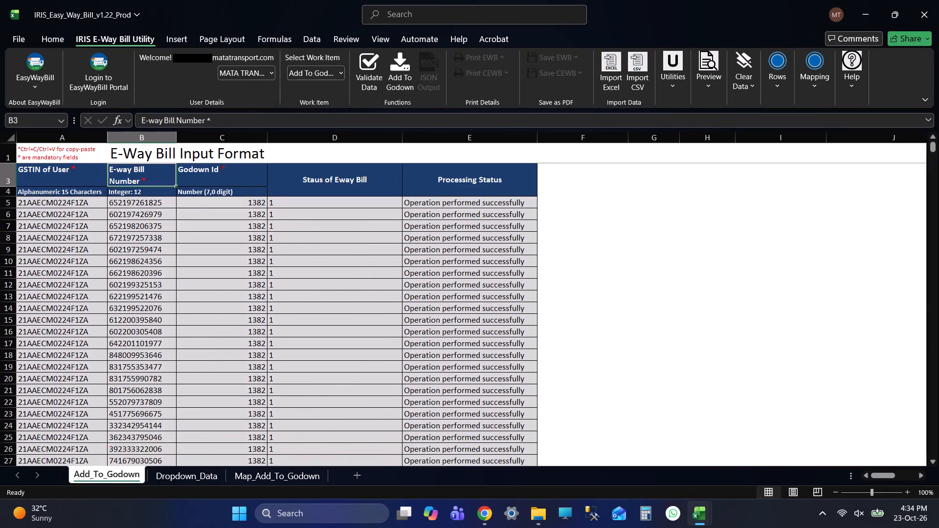
key(Up)
key(Up)
key(ctrl+s)
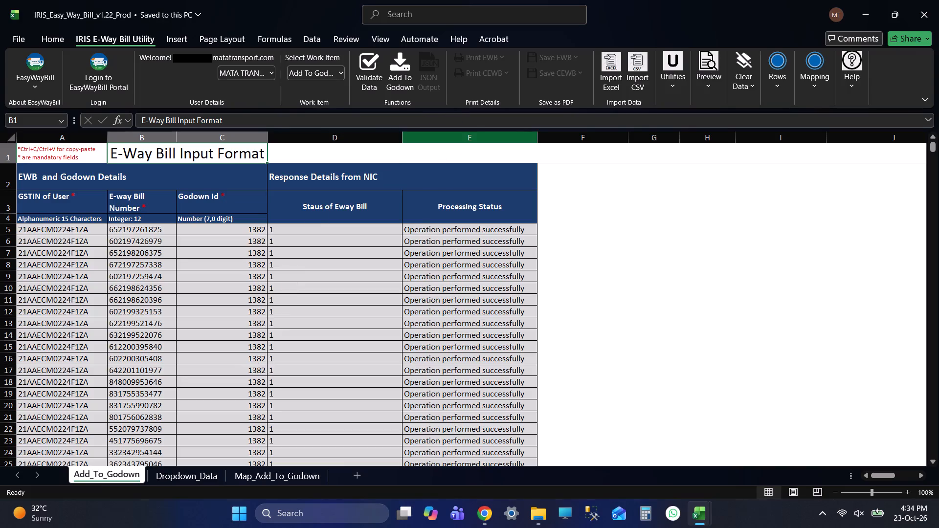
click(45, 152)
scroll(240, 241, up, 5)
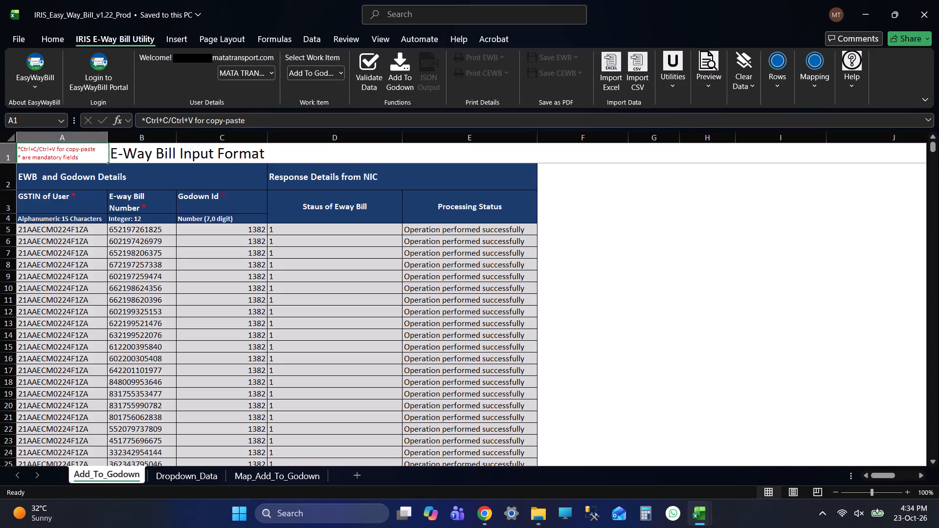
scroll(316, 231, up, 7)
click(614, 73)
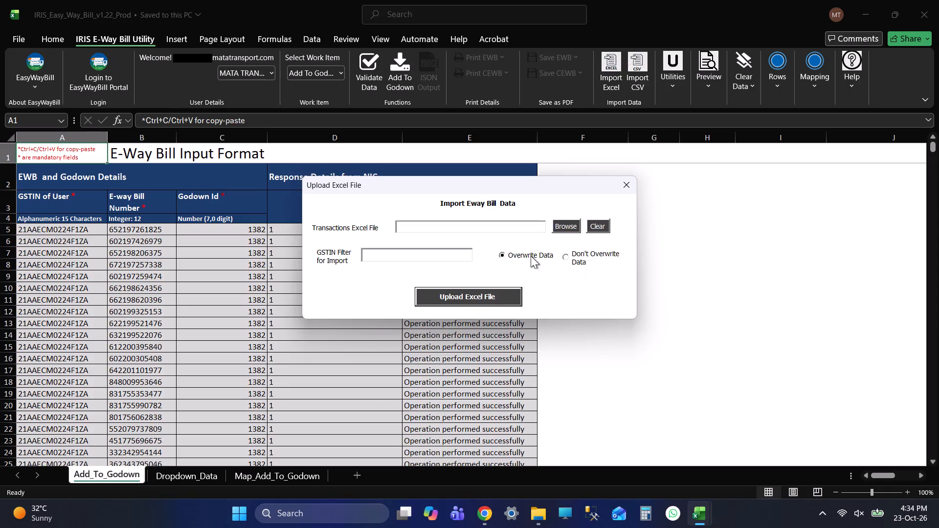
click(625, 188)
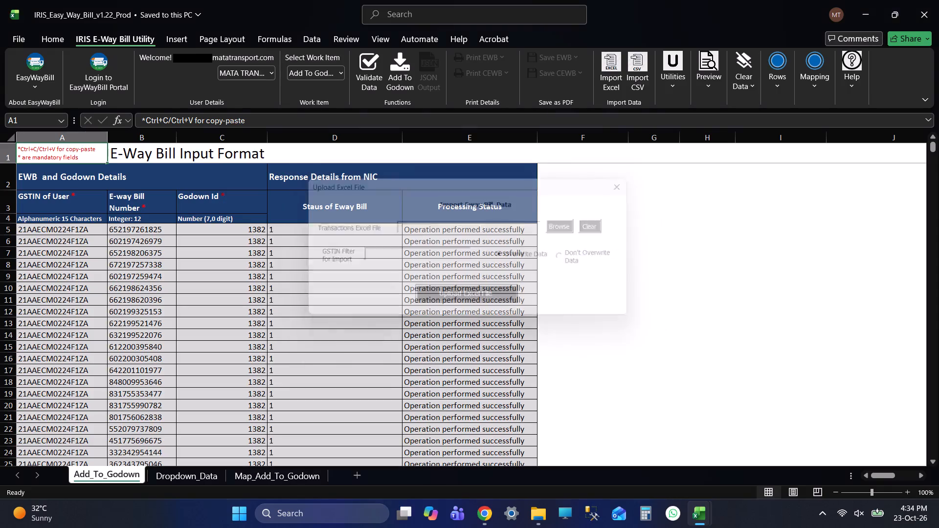
Switch the IRIS utility's work item from Add To Godown to Extend Validity.
click(310, 69)
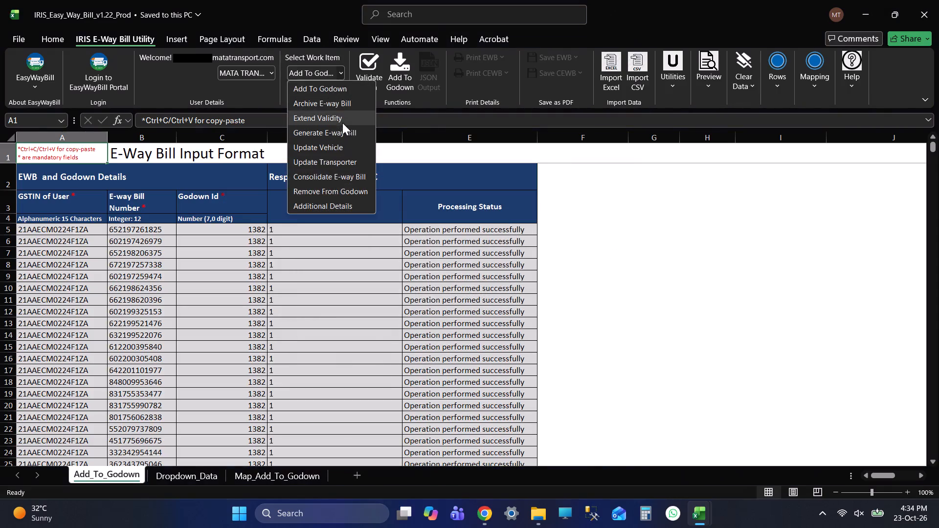
click(342, 119)
scroll(596, 207, up, 4)
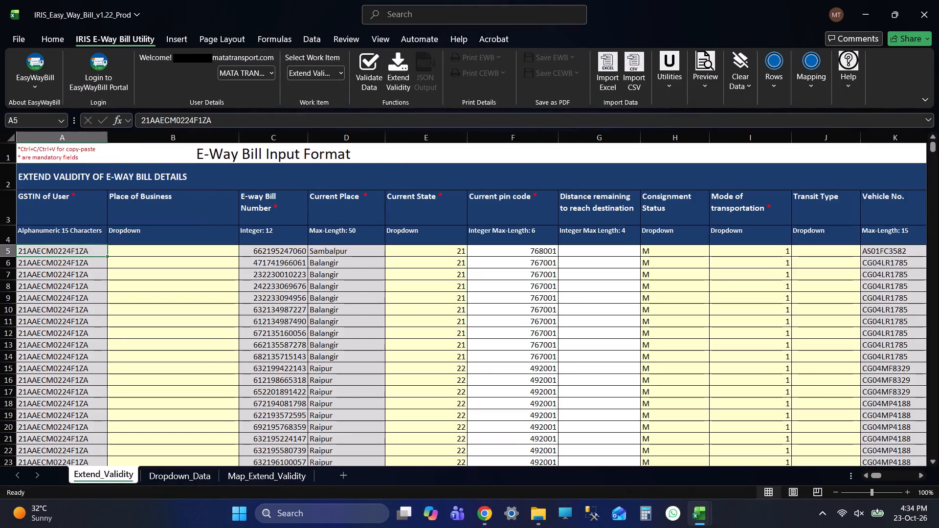
Import MOVEMENT EXTEND.xlsx from the E Way Bill folder on drive F: into the Extend_Validity sheet, overwriting the existing data.
click(54, 148)
scroll(470, 211, up, 6)
click(613, 76)
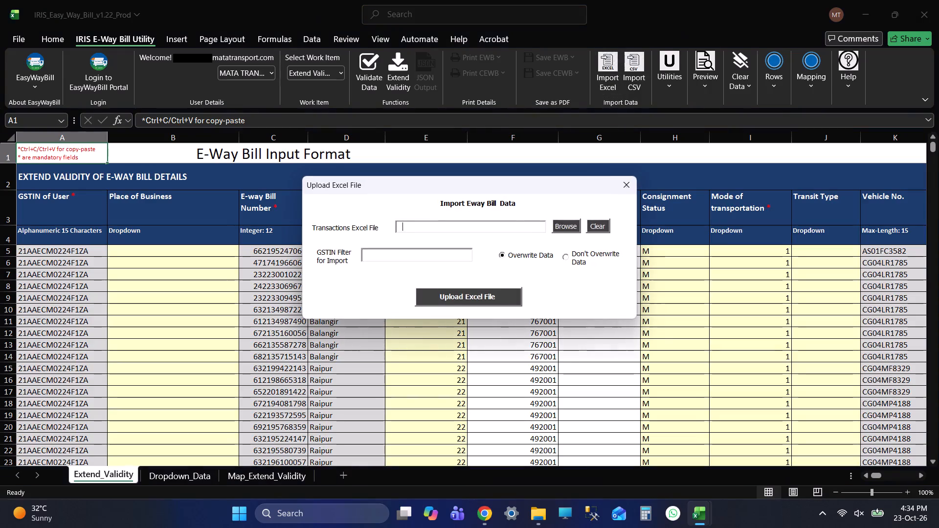
click(561, 222)
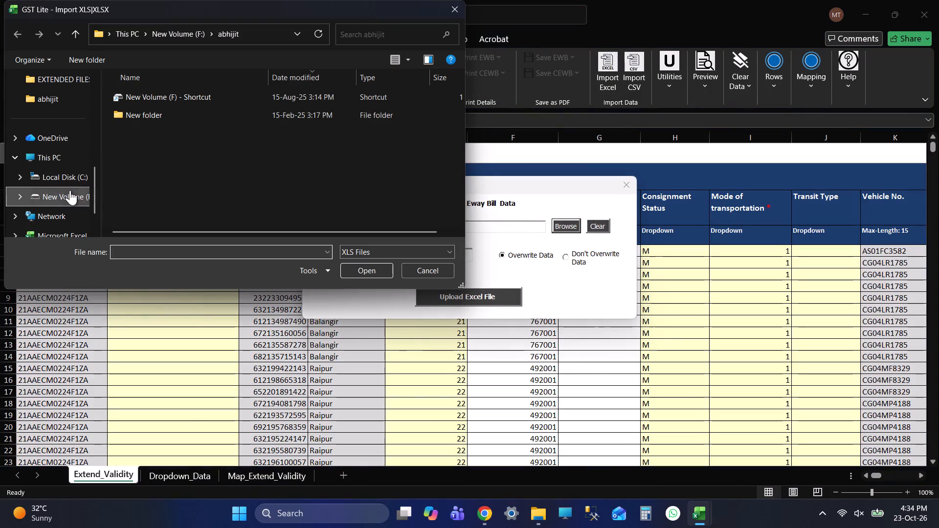
click(70, 190)
double_click(168, 146)
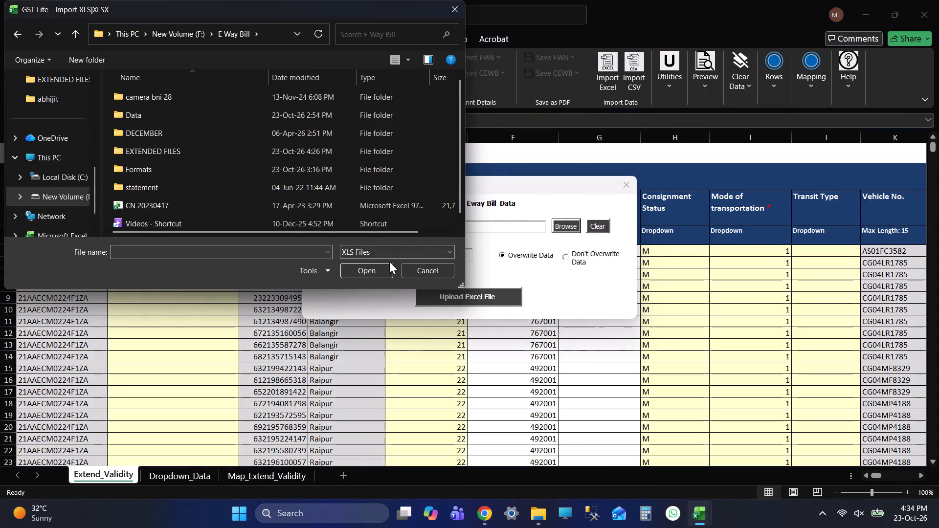
click(390, 249)
click(381, 274)
drag(459, 125, 457, 216)
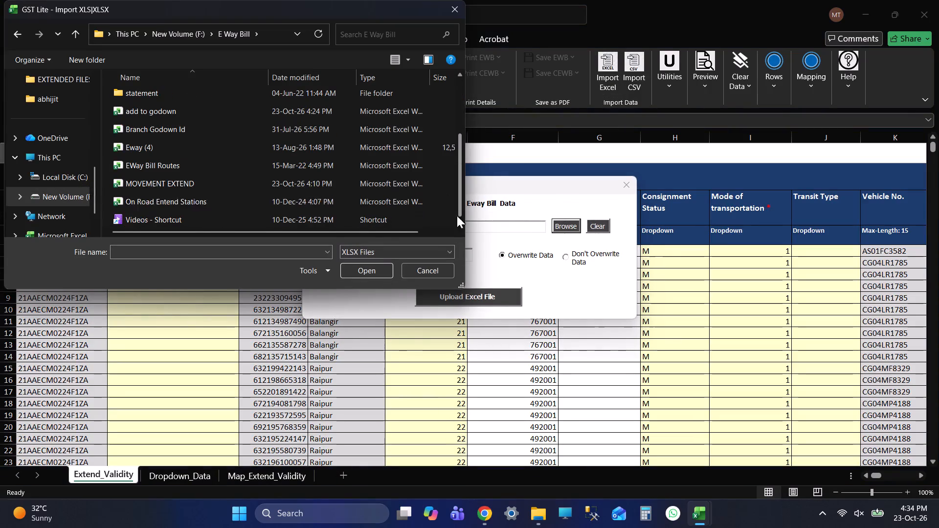
drag(457, 216, 451, 219)
click(166, 179)
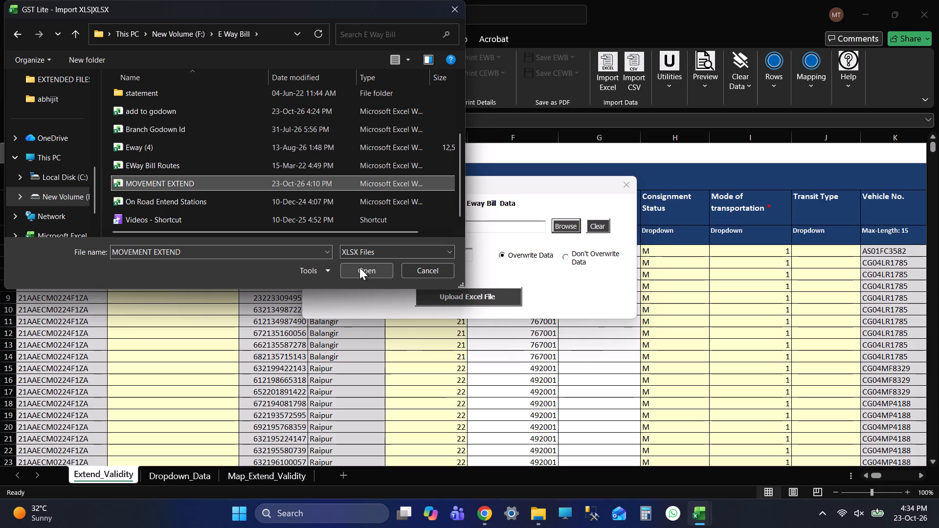
click(360, 267)
click(456, 297)
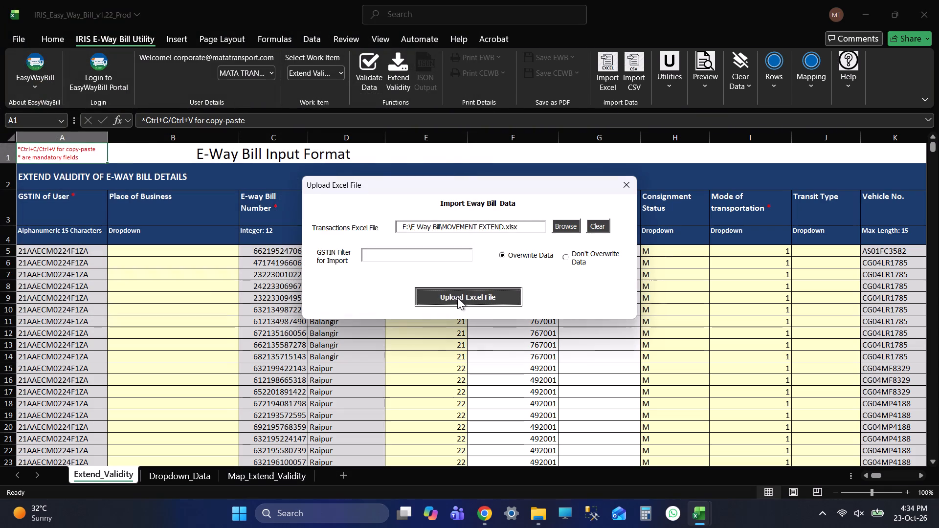
click(454, 297)
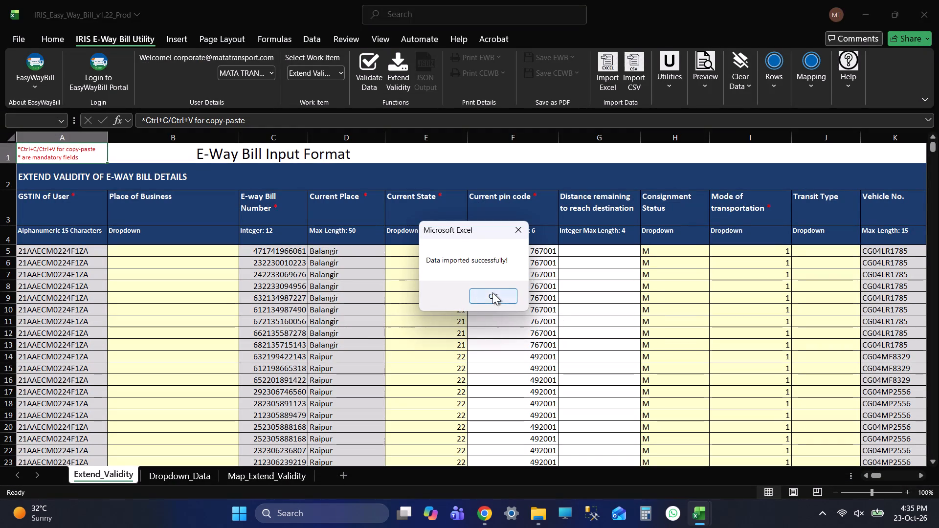
click(492, 292)
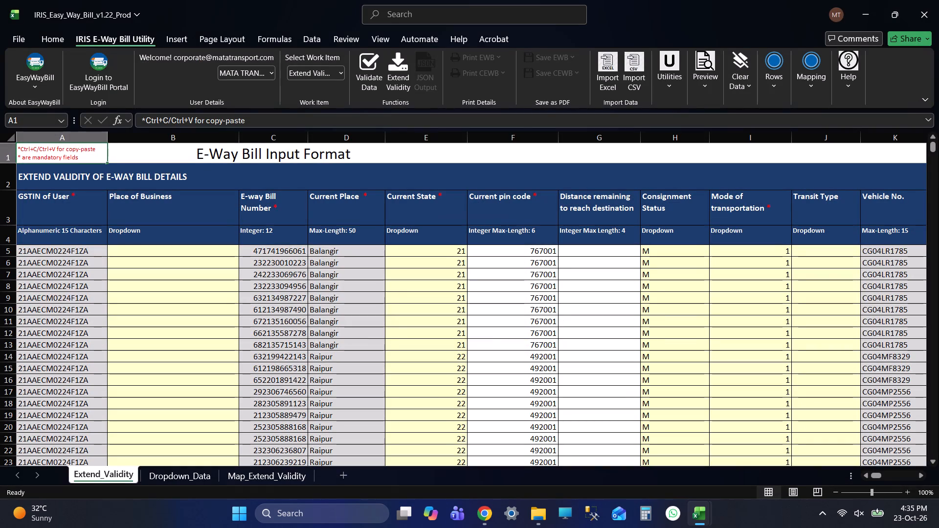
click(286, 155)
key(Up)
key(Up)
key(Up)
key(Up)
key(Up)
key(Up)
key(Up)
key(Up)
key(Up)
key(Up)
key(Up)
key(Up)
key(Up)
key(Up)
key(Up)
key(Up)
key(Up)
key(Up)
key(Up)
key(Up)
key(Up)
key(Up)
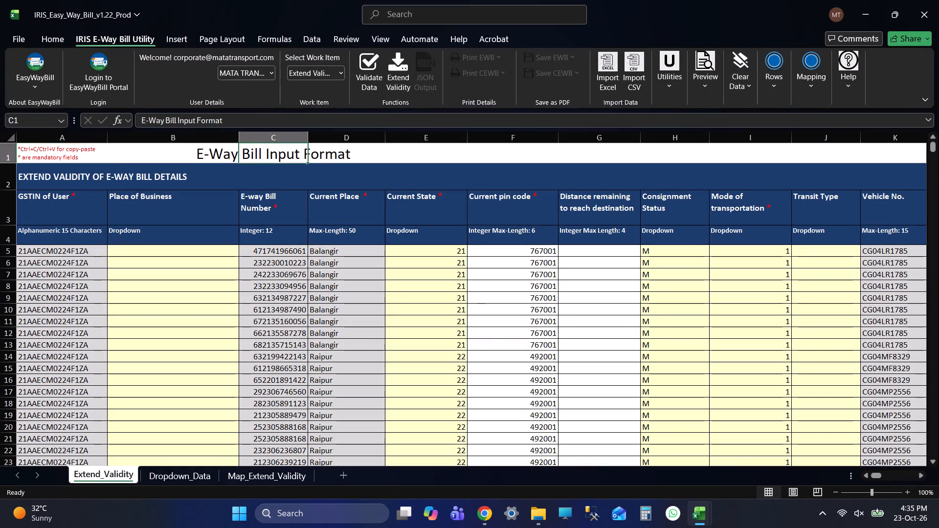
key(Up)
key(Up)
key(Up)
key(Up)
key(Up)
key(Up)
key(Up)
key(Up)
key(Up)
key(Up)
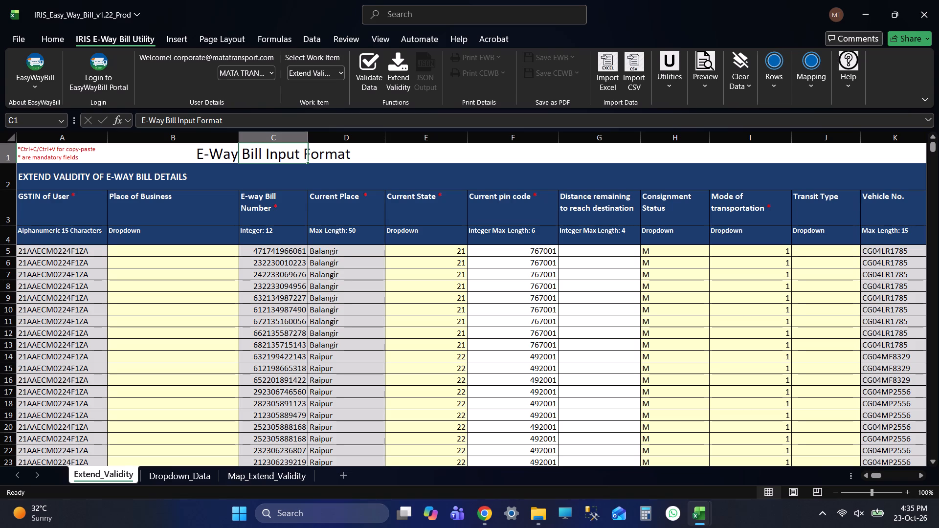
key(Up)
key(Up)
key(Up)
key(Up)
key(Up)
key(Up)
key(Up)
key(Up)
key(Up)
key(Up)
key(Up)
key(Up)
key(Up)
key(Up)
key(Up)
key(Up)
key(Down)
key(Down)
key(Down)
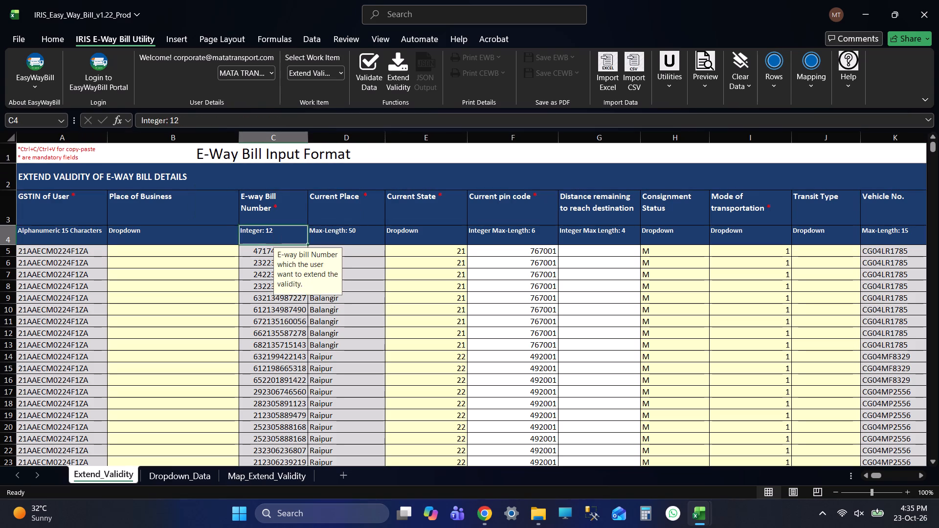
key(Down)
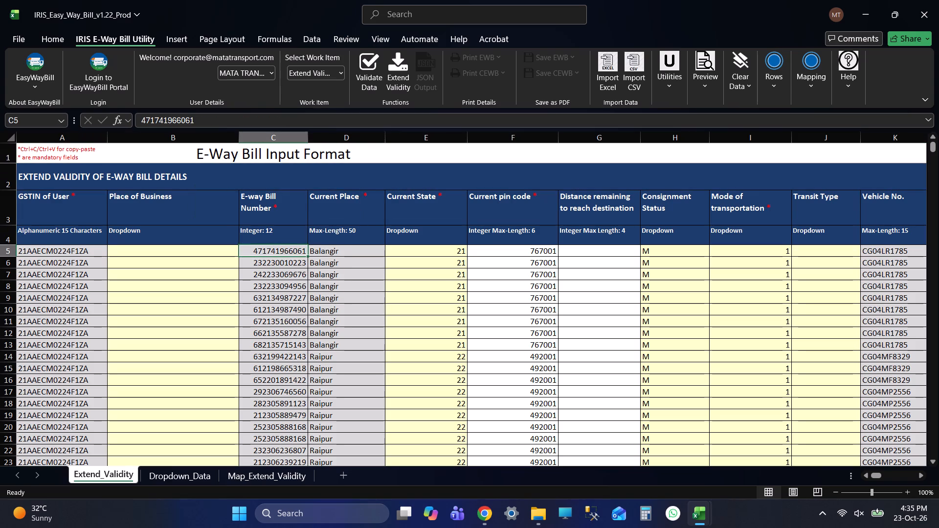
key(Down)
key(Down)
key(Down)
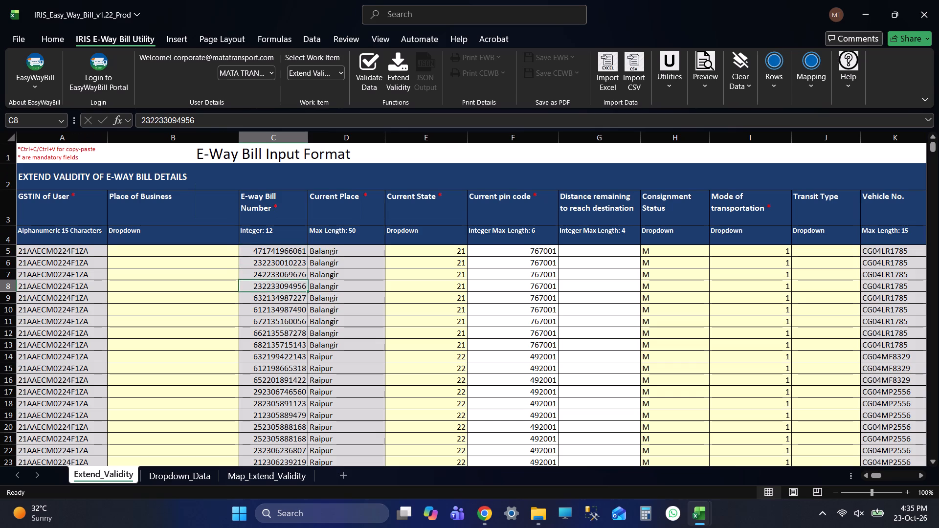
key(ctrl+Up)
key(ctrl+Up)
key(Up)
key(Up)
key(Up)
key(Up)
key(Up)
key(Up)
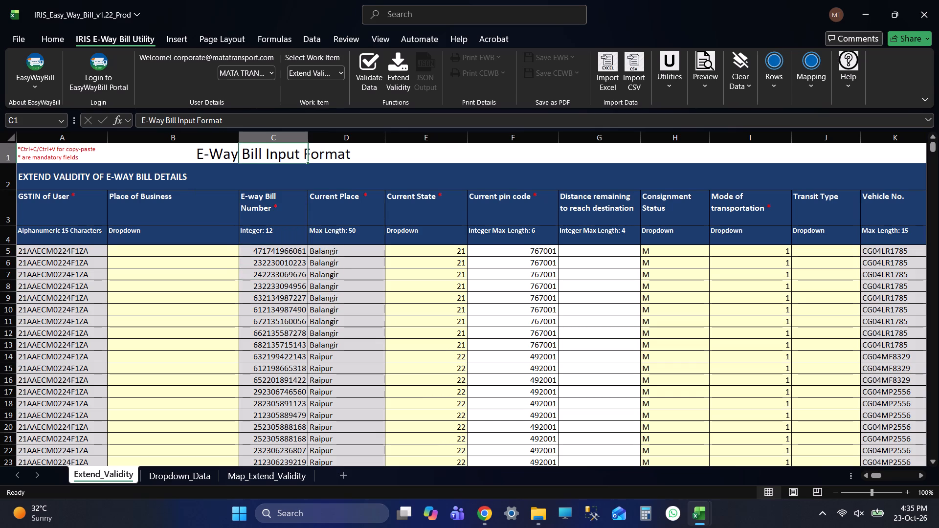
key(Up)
Check where the imported e-way bill numbers end on the Extend_Validity sheet and go back to the headers.
key(Down)
key(Down)
key(Down)
key(Down)
key(Down)
key(ctrl+Down)
key(Down)
key(Down)
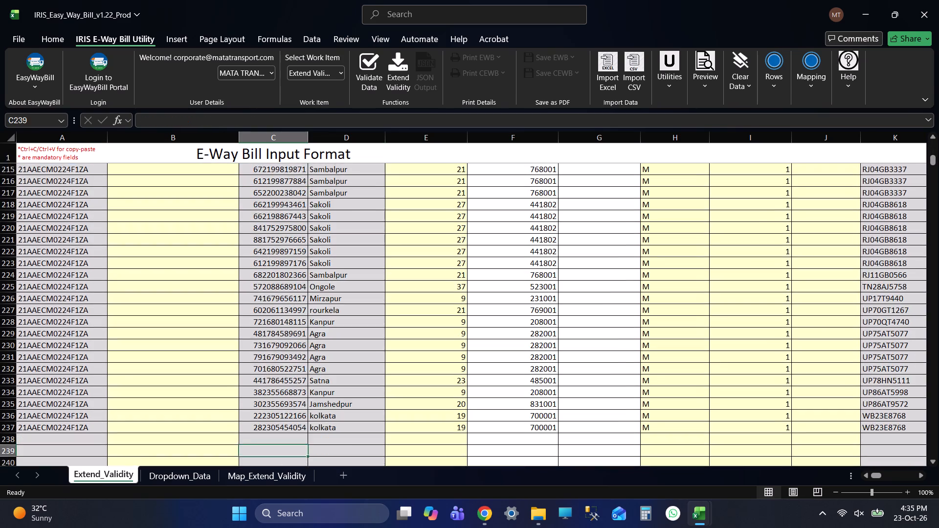
key(Down)
key(Down)
key(Down)
key(ctrl+Up)
key(ctrl+Up)
key(Up)
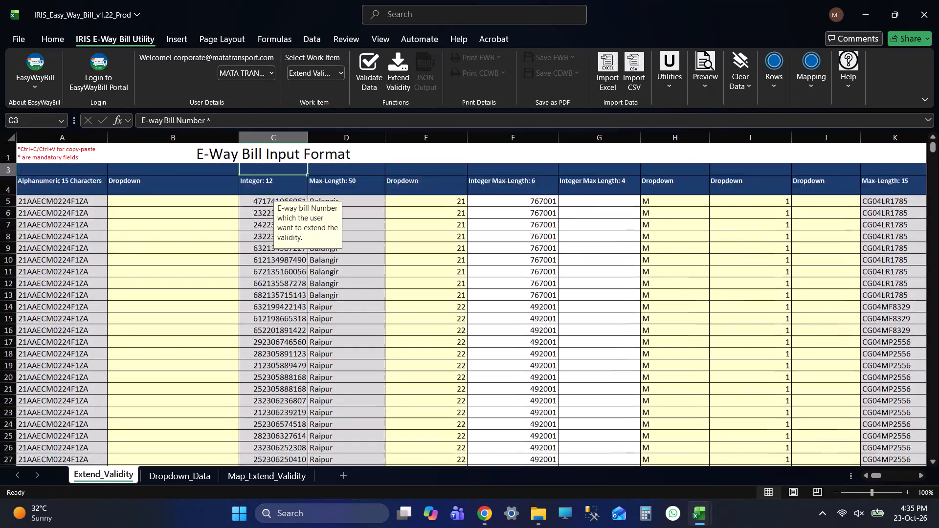
Go through the e-way bill numbers on the Extend_Validity sheet from the headers down to the last filled row.
key(Up)
key(Up)
key(Up)
key(Up)
key(Up)
key(Up)
key(Up)
key(Up)
key(Down)
key(Down)
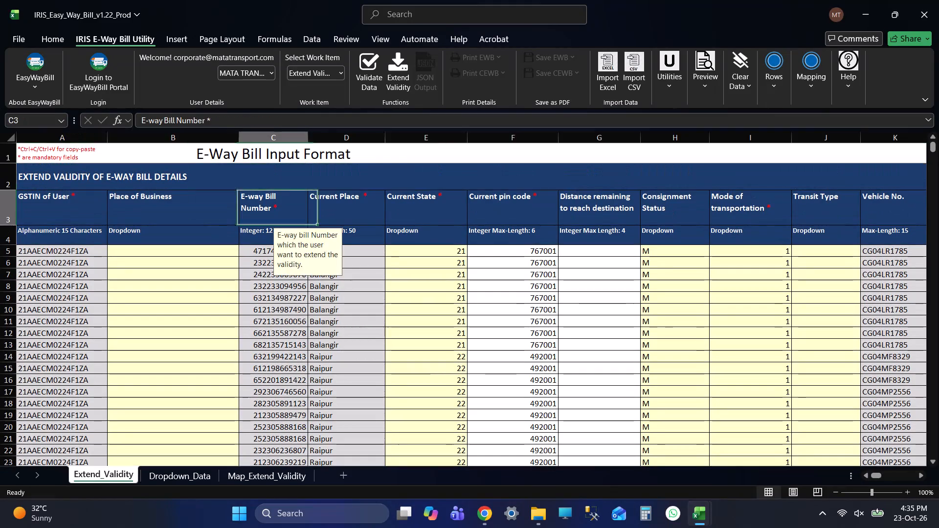
key(Up)
key(Up)
key(Up)
key(Up)
key(Down)
key(Down)
key(Down)
key(Up)
key(Up)
key(Up)
key(Up)
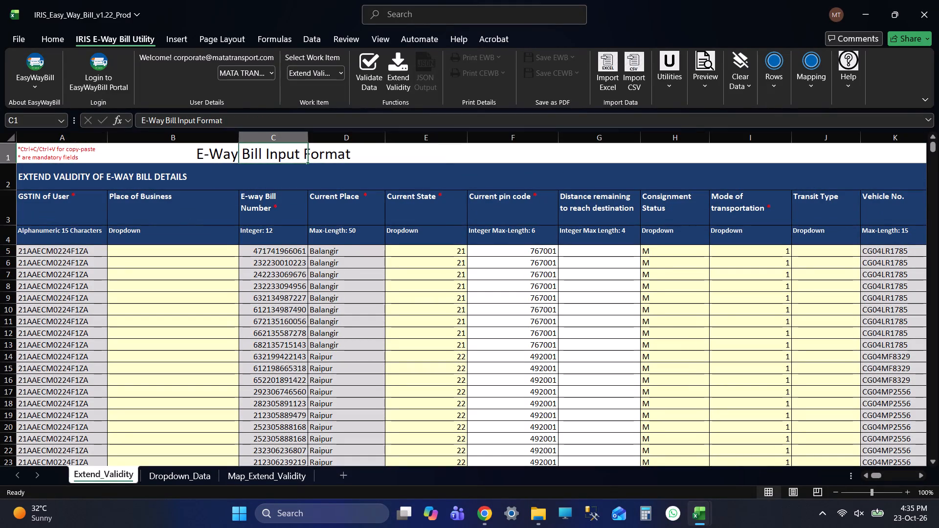
key(Down)
key(Down)
key(Down)
key(Down)
key(ctrl+Down)
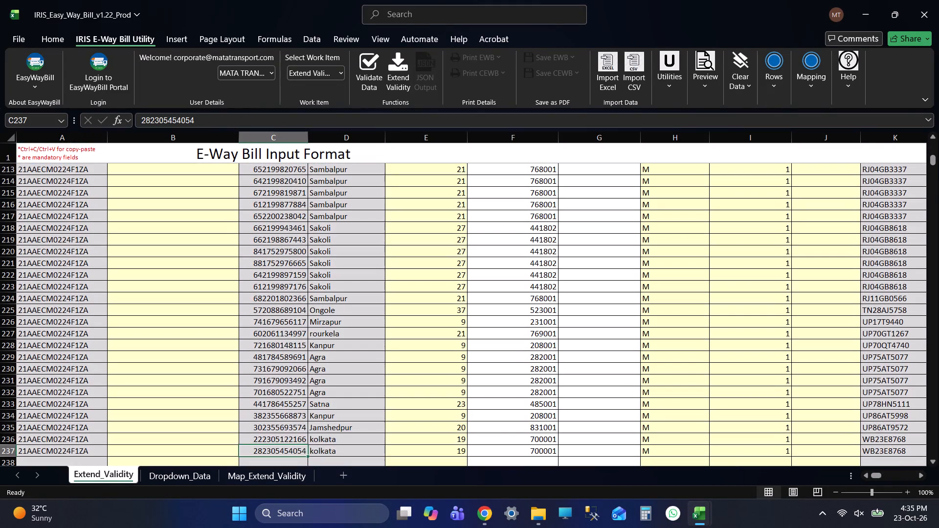
scroll(636, 298, down, 3)
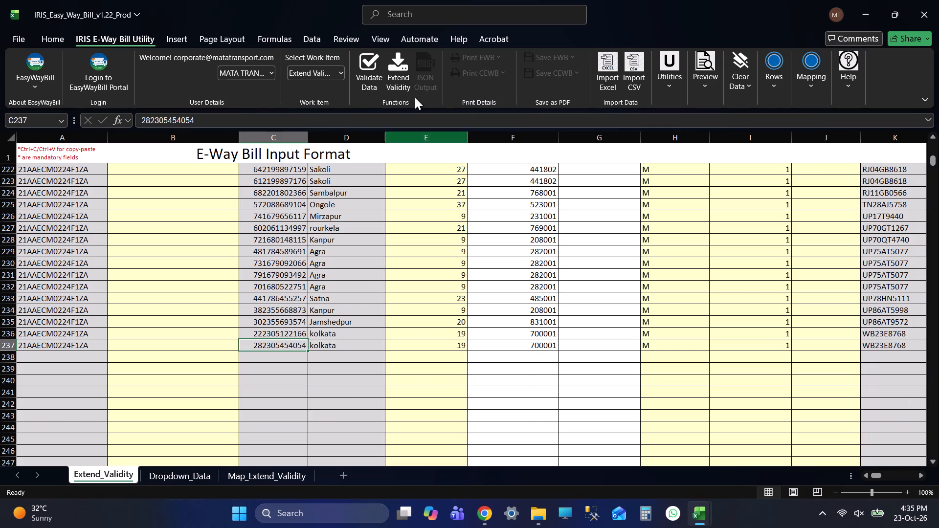
Validate the Extend_Validity data, go to the cell flagged in the error list and copy its e-way bill number.
click(374, 69)
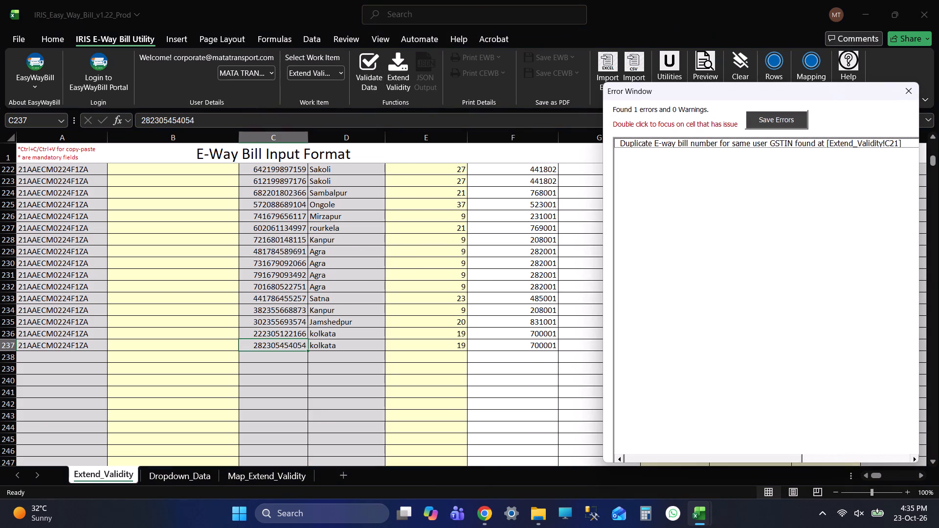
double_click(733, 145)
double_click(733, 143)
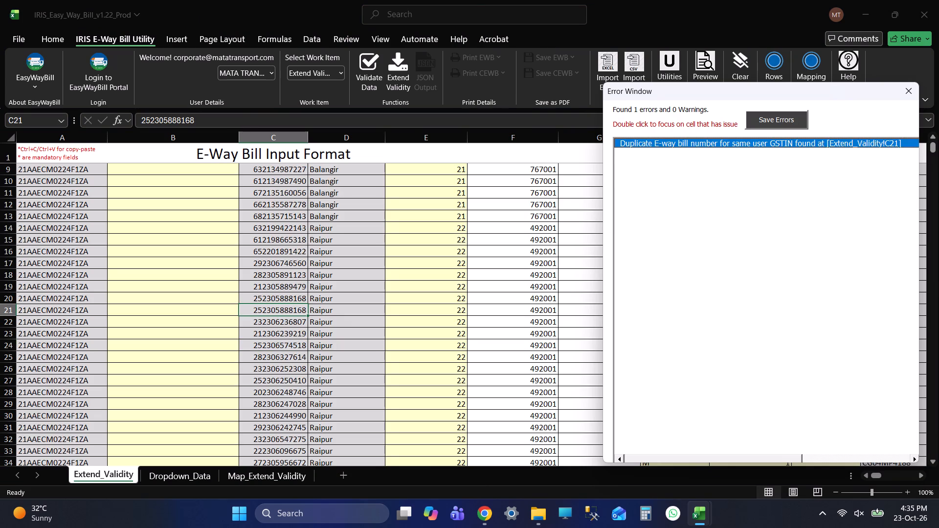
click(285, 307)
key(ctrl+c)
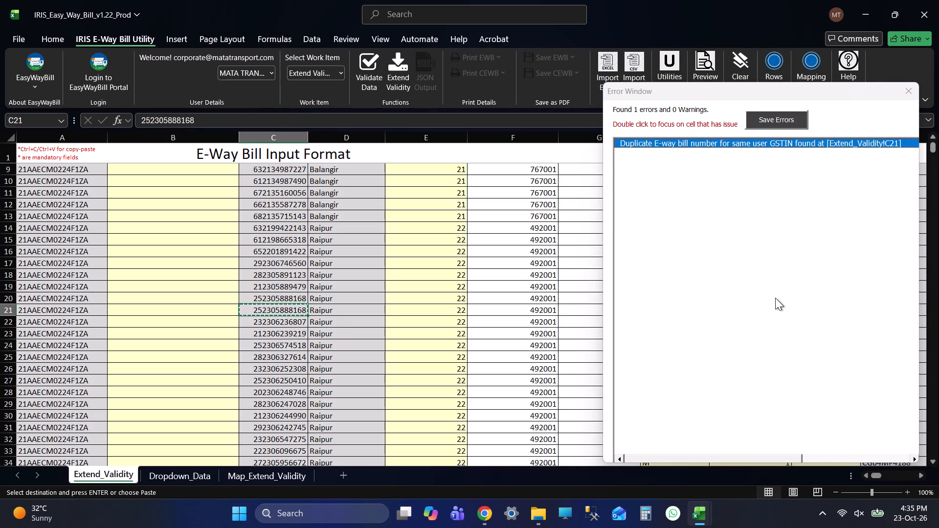
click(907, 90)
Switch to the add to godown workbook and close it.
key(alt+Tab)
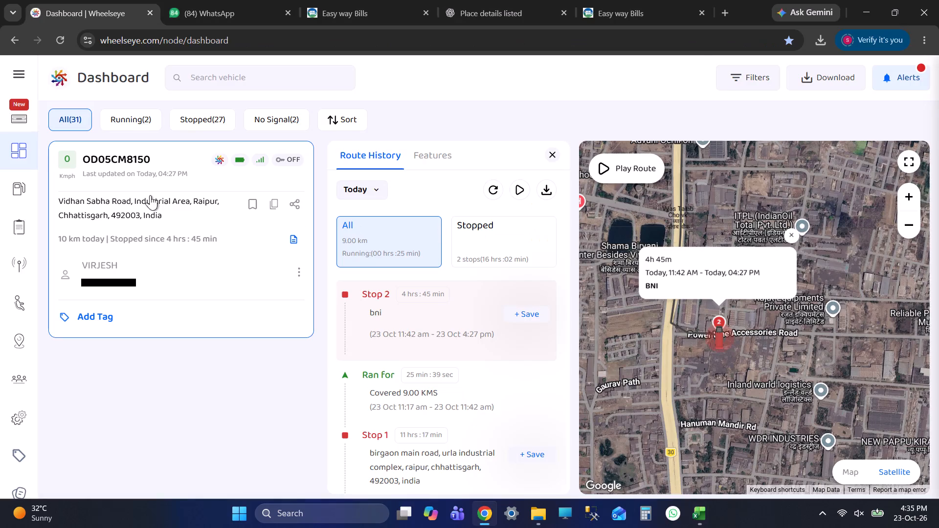
key(alt+Tab)
key(alt+Tab)
key(alt+Tab)
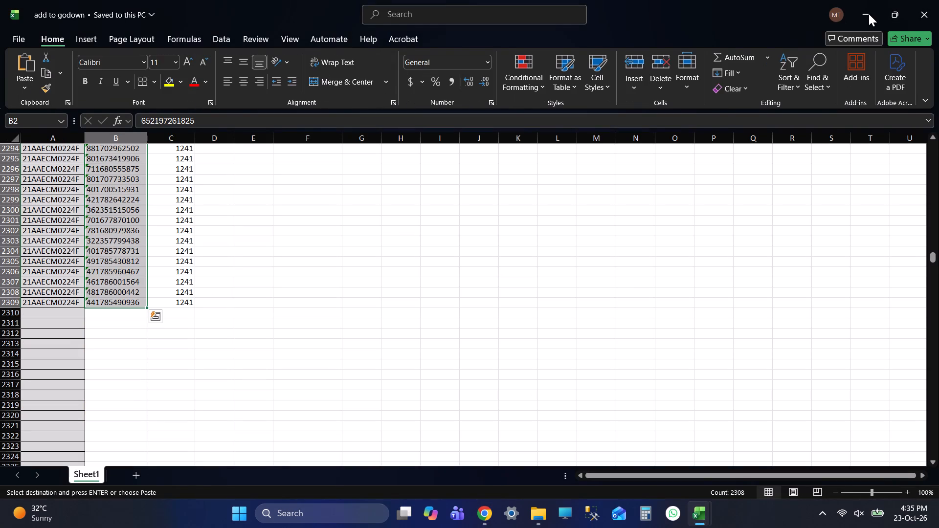
click(938, 0)
key(alt+Tab)
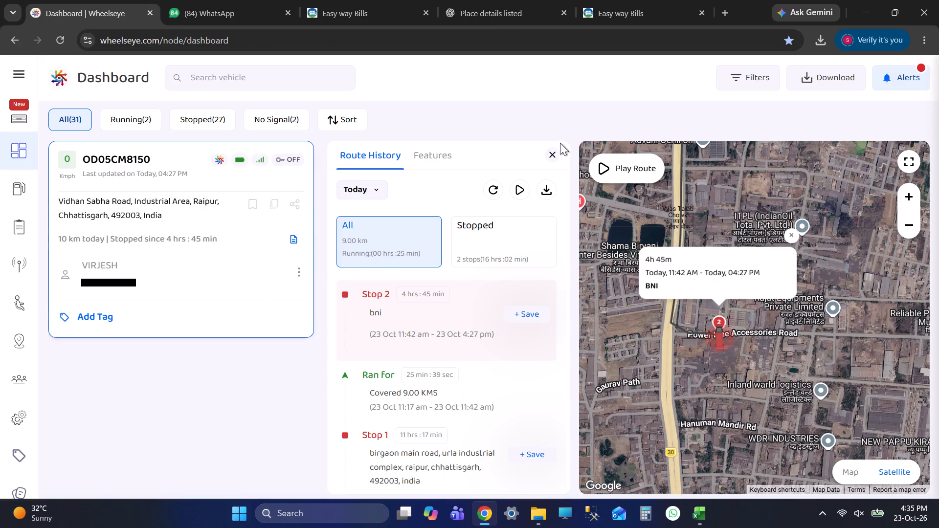
key(alt+Tab)
key(alt+Tab)
key(alt+Tab)
scroll(273, 298, down, 7)
scroll(318, 337, up, 1)
scroll(318, 340, down, 1)
scroll(318, 342, up, 1)
scroll(318, 342, down, 2)
double_click(207, 434)
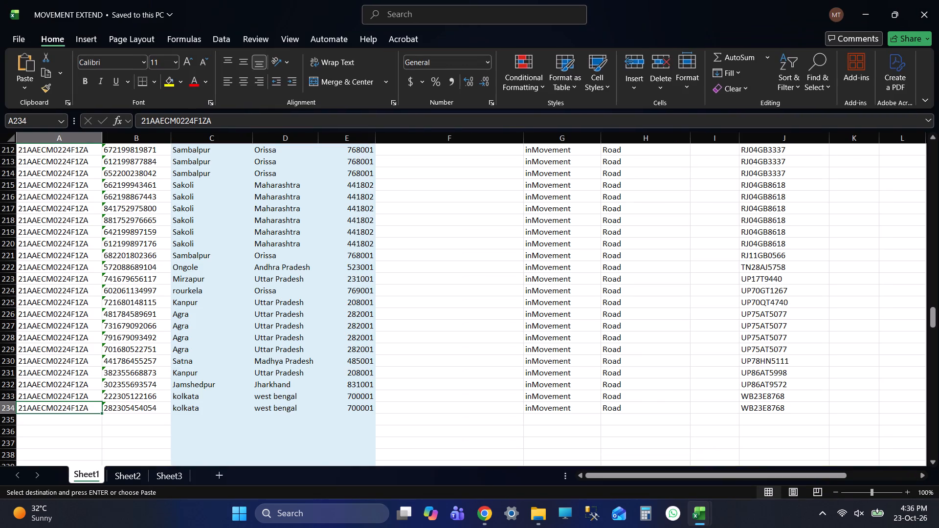
click(251, 273)
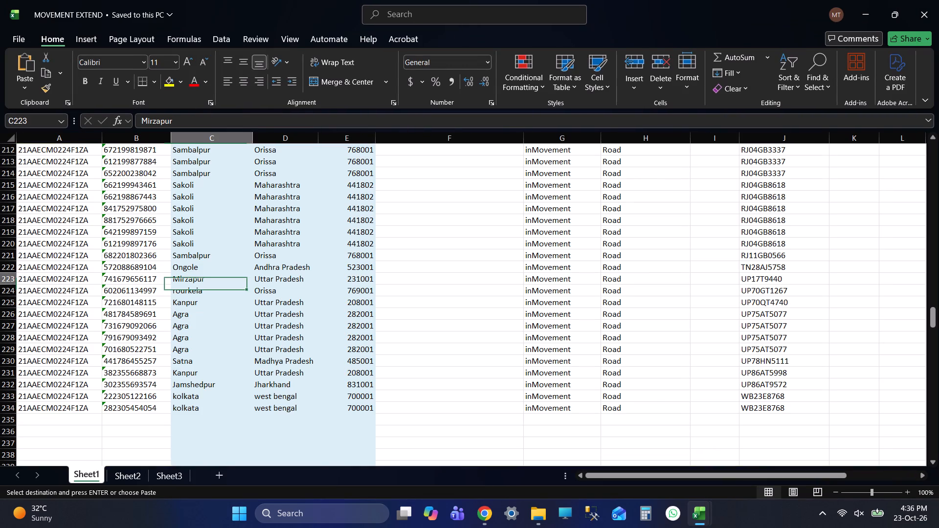
key(ctrl+f)
key(ctrl+v)
key(Return)
key(Return)
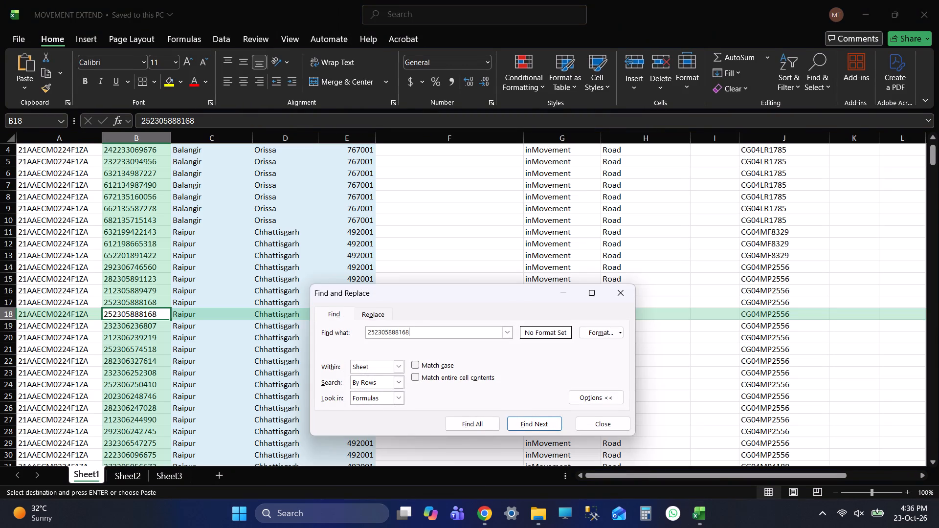
click(614, 419)
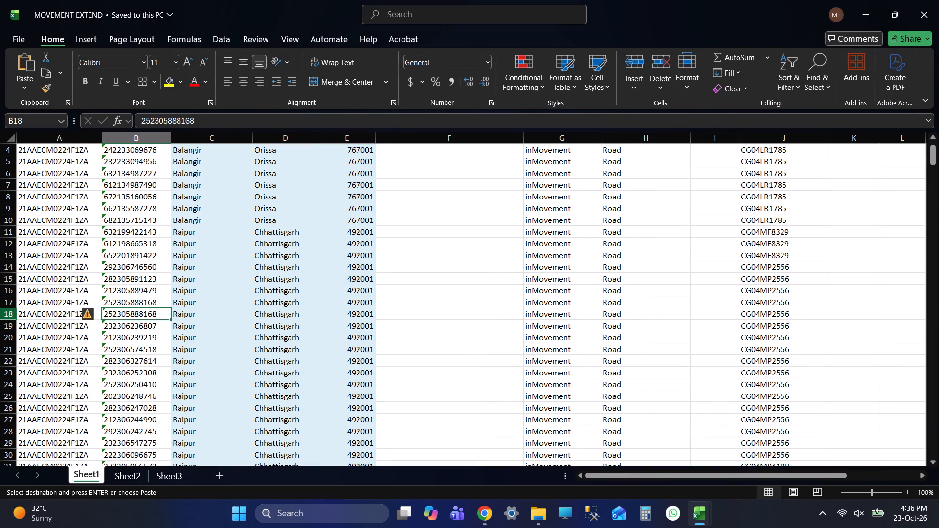
click(7, 314)
key(ctrl+minus)
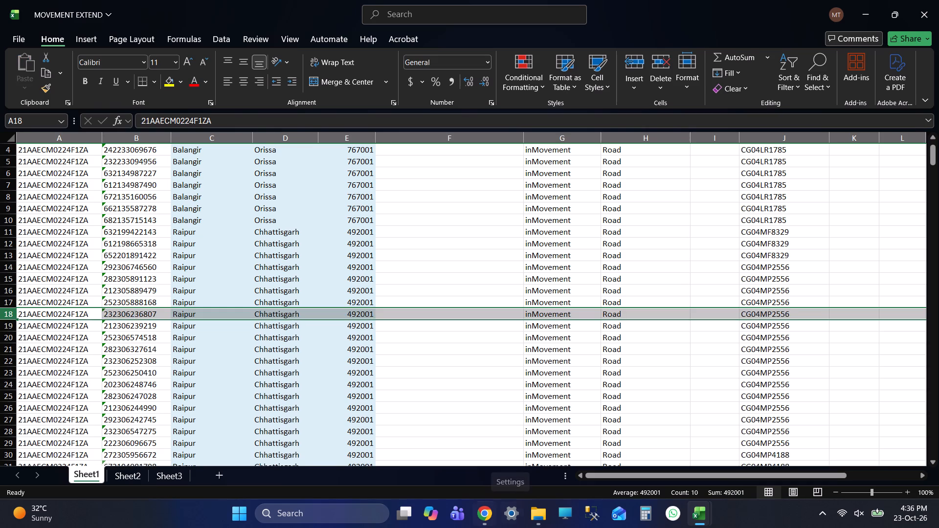
Return to cell A1 of the MOVEMENT EXTEND workbook, save it and close it.
click(416, 249)
key(ctrl+s)
key(ctrl+s)
key(ctrl+Up)
key(Up)
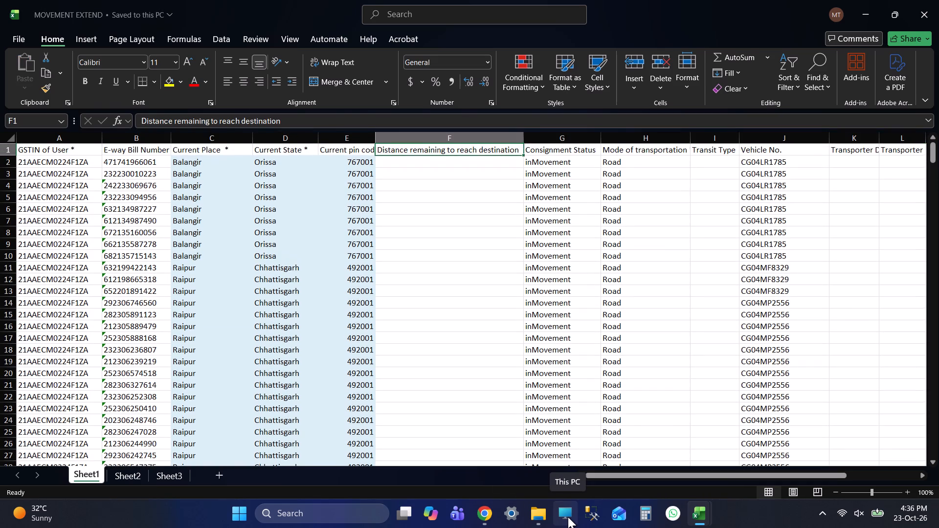
key(Up)
key(Up)
key(ctrl+Left)
key(ctrl+Left)
key(Up)
key(Up)
key(Up)
key(ctrl+s)
key(ctrl+s)
key(ctrl+s)
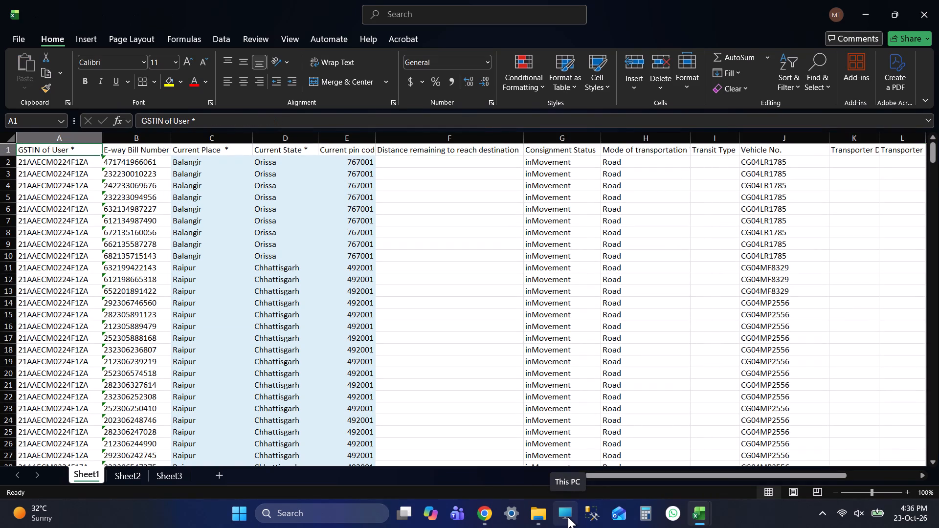
click(938, 0)
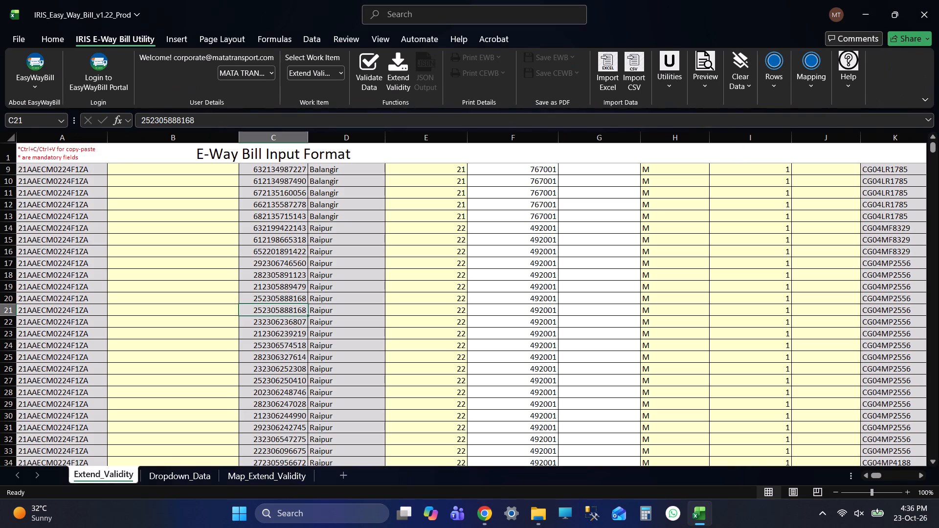
Import F:\E Way Bill\MOVEMENT EXTEND.xlsx again into the Extend_Validity sheet, overwriting the existing data.
key(ctrl+Up)
key(Up)
key(Up)
key(Up)
key(Up)
key(Up)
key(Left)
key(Left)
key(Left)
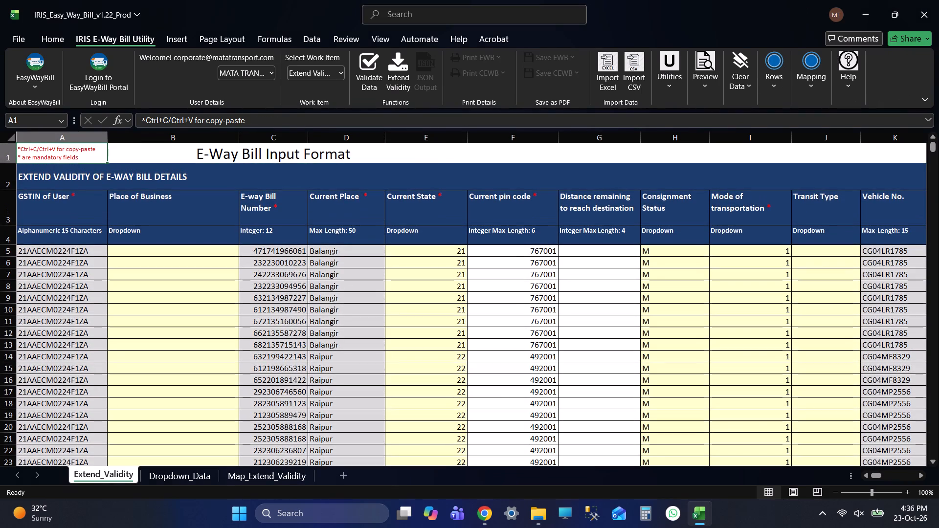
key(ctrl+Up)
key(Up)
key(Up)
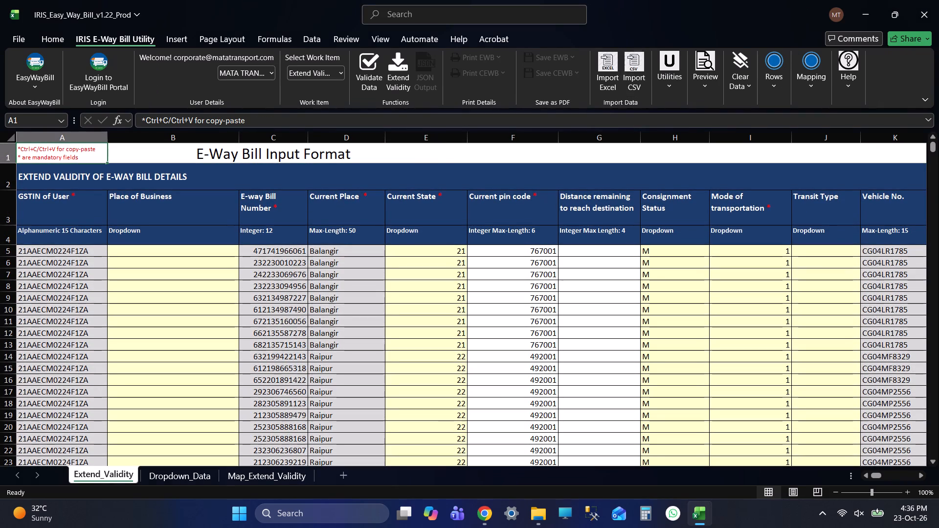
click(614, 67)
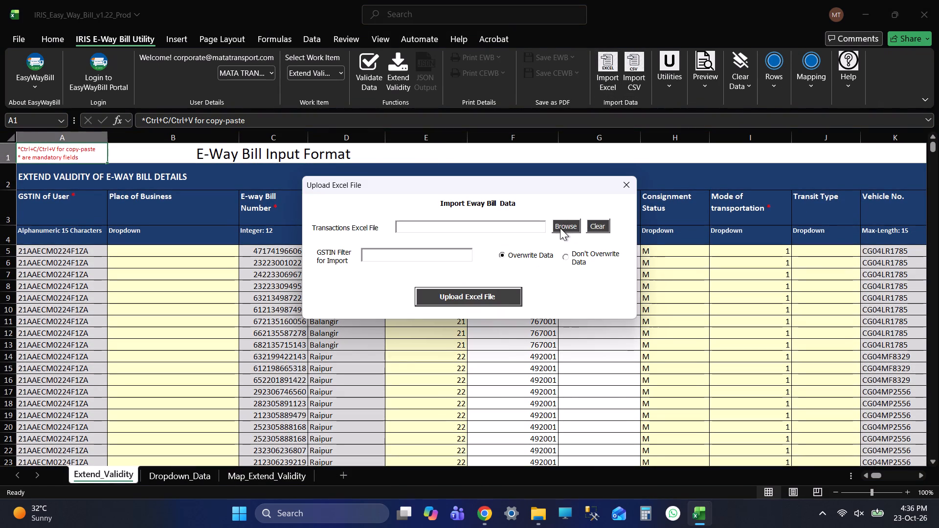
click(560, 228)
click(71, 197)
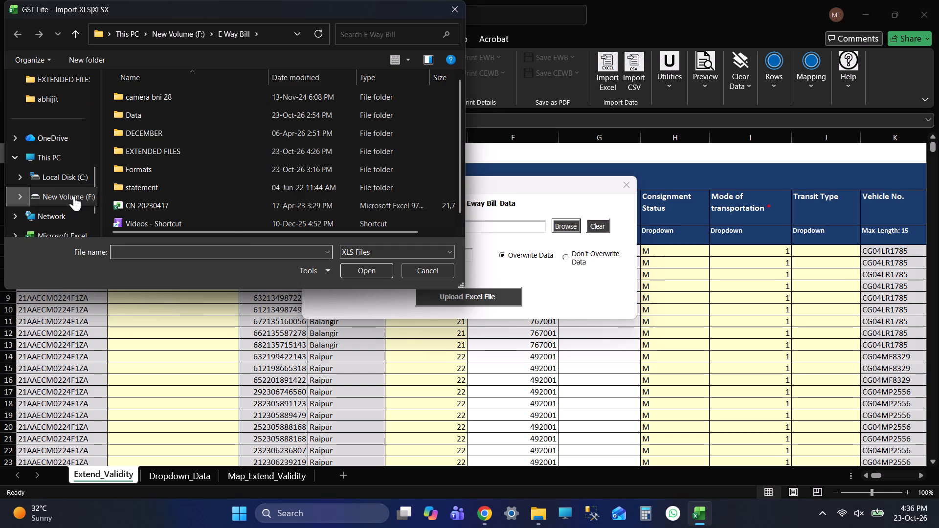
double_click(173, 149)
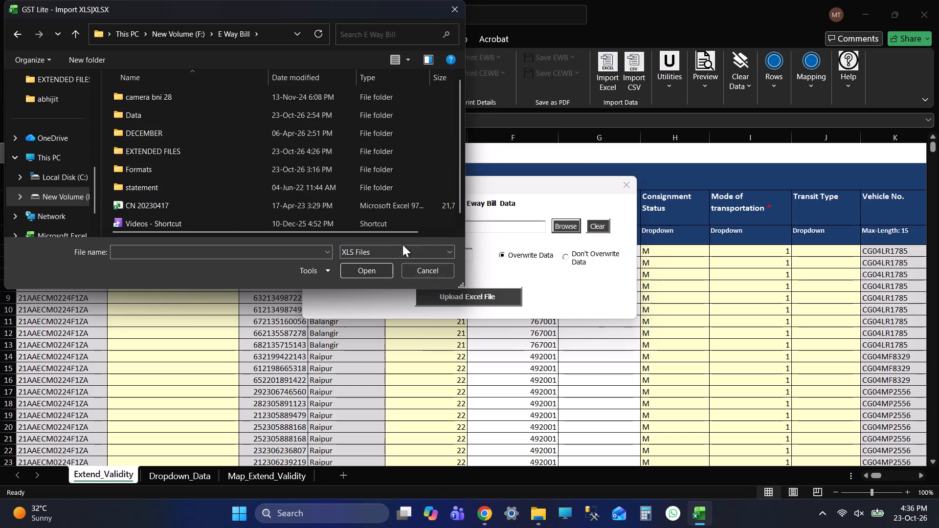
click(402, 244)
click(399, 253)
click(388, 277)
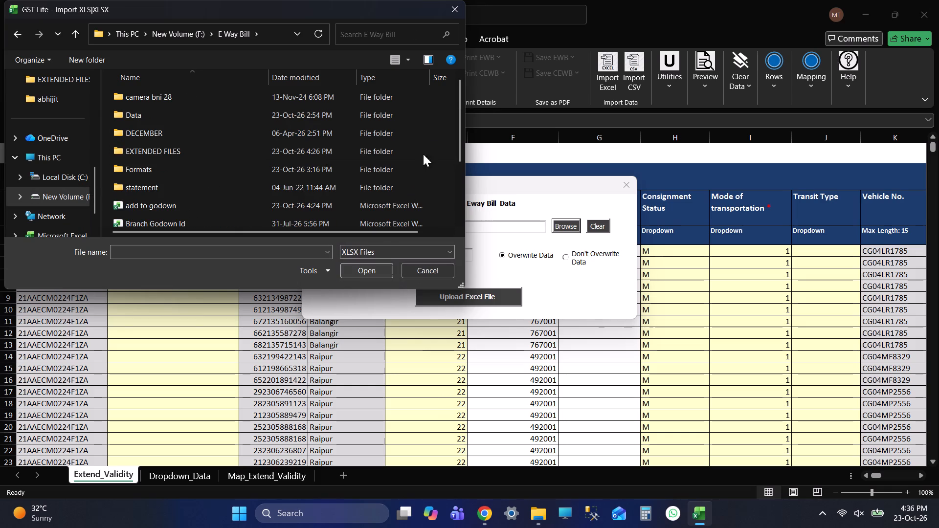
drag(462, 123, 454, 210)
click(232, 191)
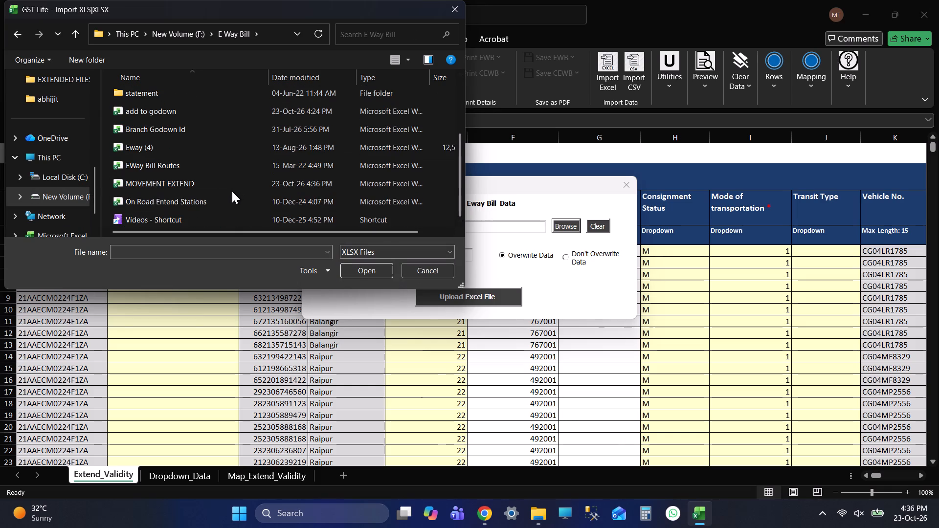
click(231, 186)
click(358, 273)
click(477, 303)
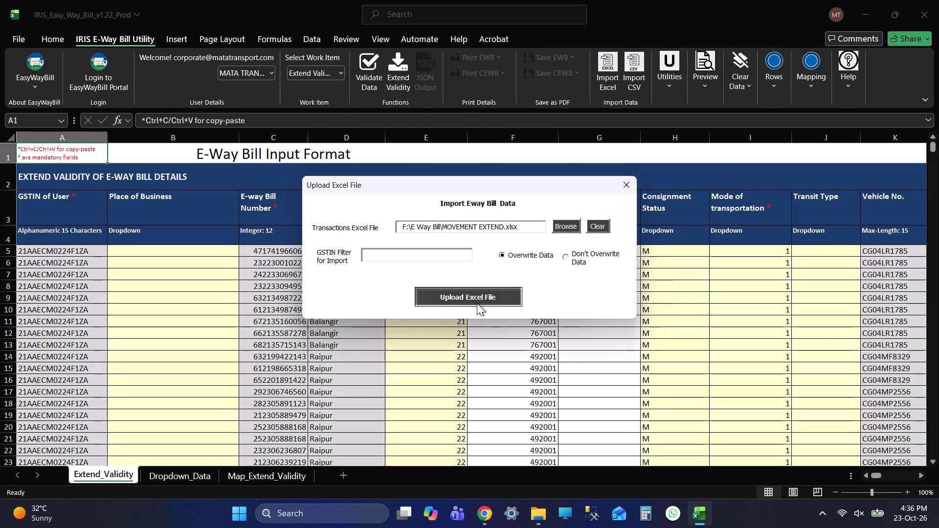
click(448, 298)
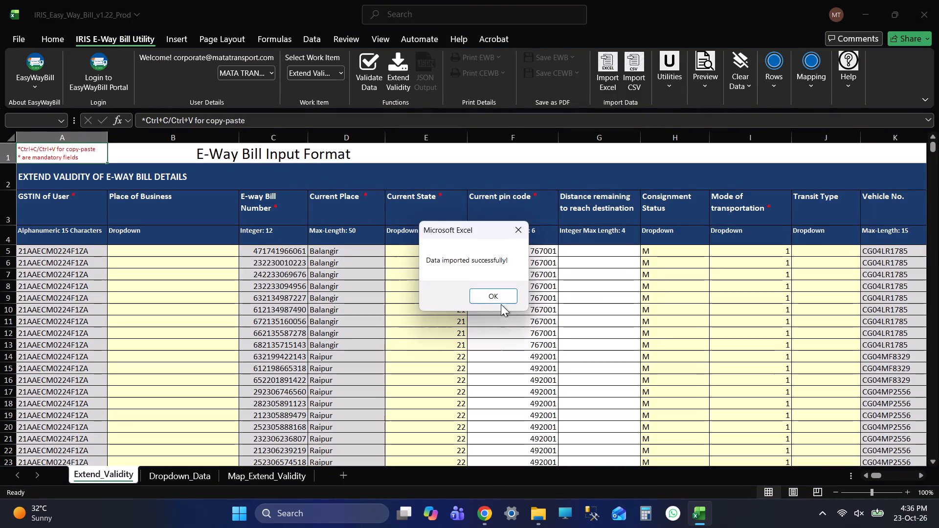
click(500, 302)
Validate the re-imported data on the Extend_Validity sheet.
click(375, 65)
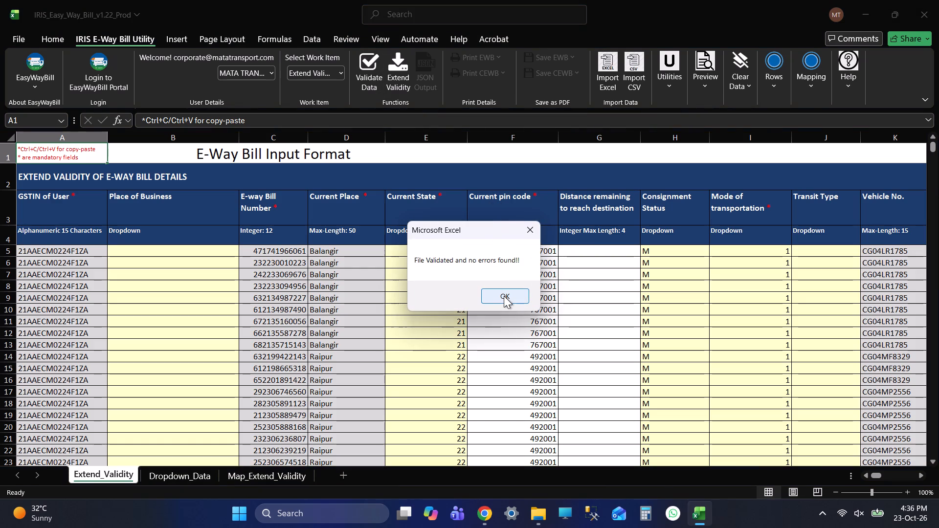
click(504, 296)
Check where the e-way bill numbers end on the Extend_Validity sheet and review the last row across all columns.
drag(279, 259, 288, 259)
key(ctrl+Down)
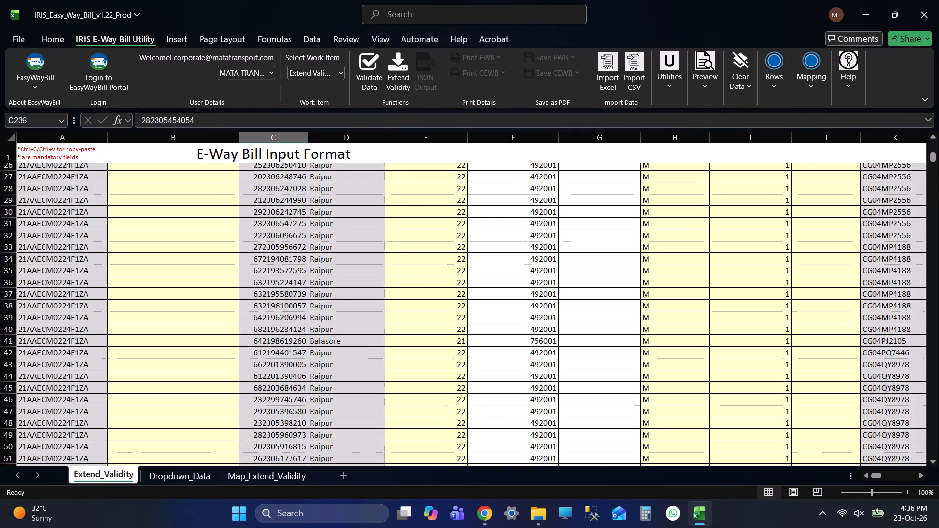
scroll(509, 357, down, 1)
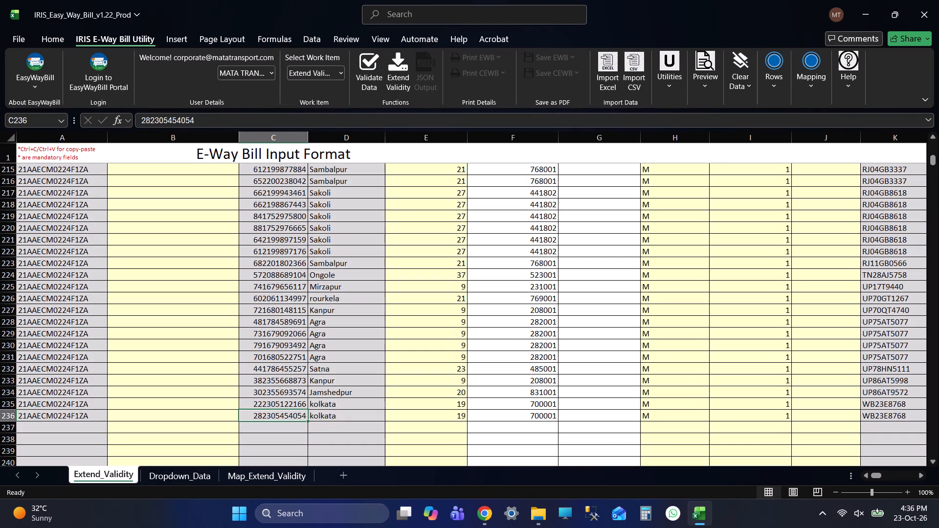
key(Tab)
key(Tab)
key(Tab)
key(Tab)
key(Tab)
key(Tab)
key(Tab)
key(Tab)
key(Tab)
key(Tab)
key(Tab)
key(Tab)
key(Tab)
key(Tab)
key(Tab)
key(Tab)
key(Tab)
key(Tab)
key(Tab)
key(Tab)
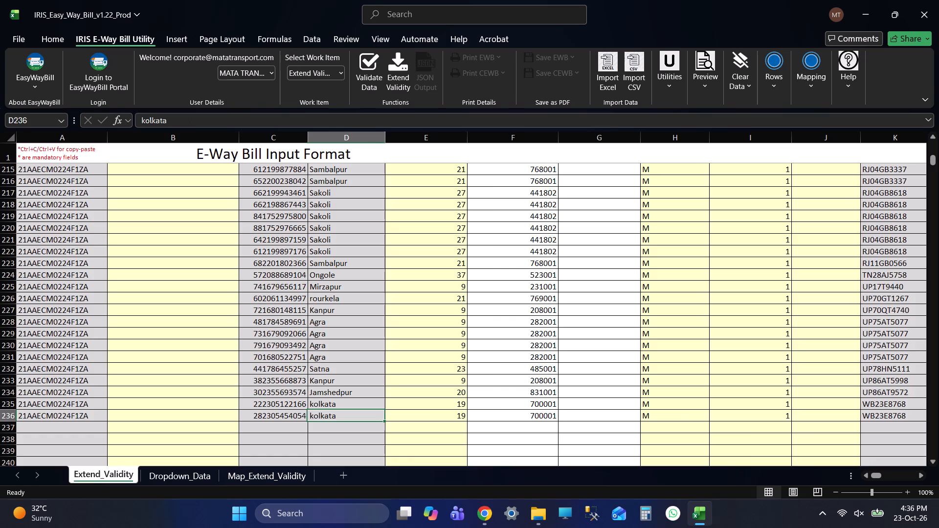
key(Tab)
key(Tab)
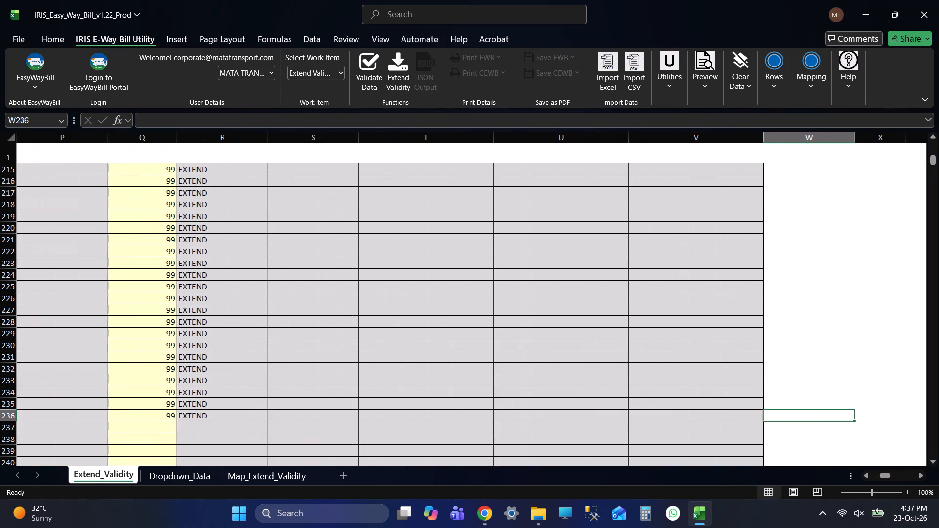
Run Extend Validity for the e-way bills listed on the sheet and agree to proceed.
click(397, 83)
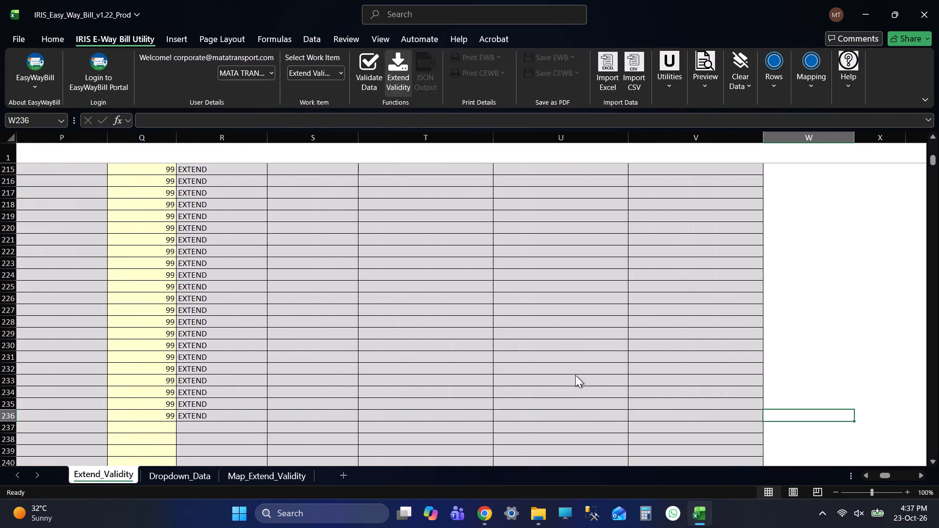
click(483, 297)
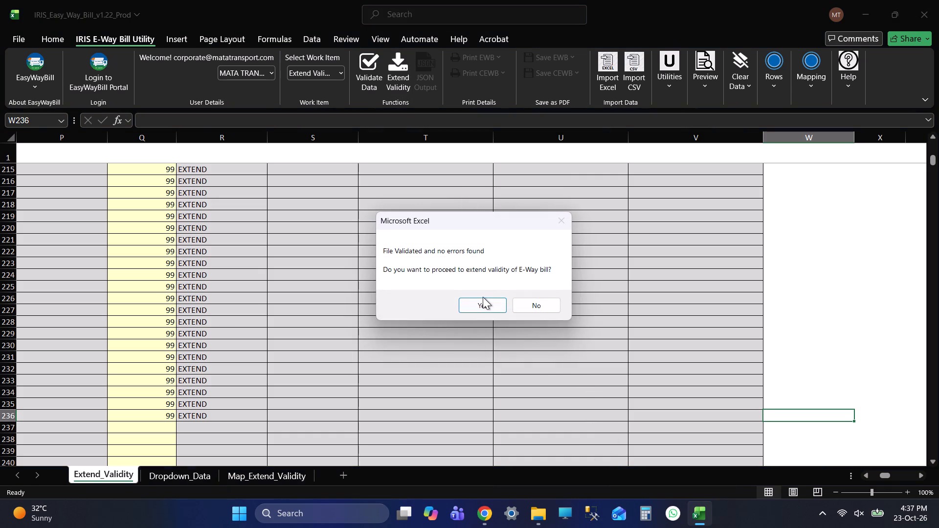
click(485, 311)
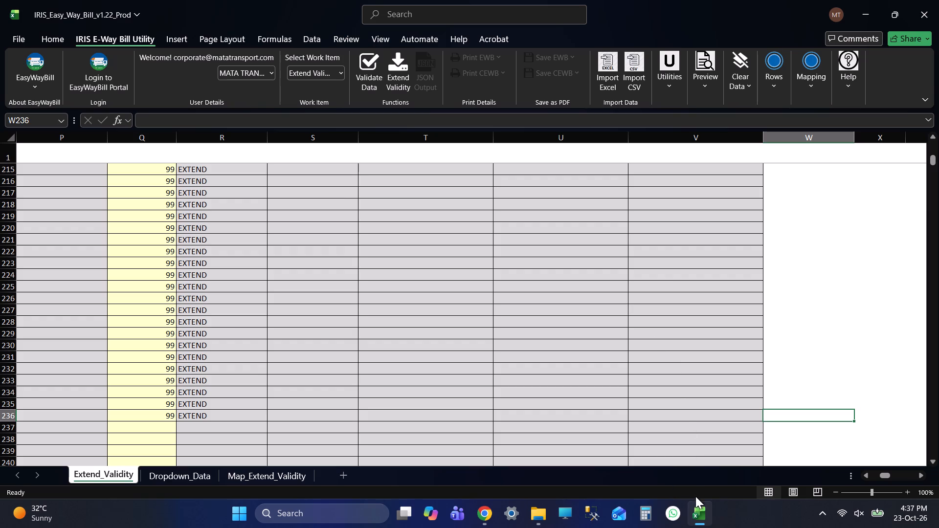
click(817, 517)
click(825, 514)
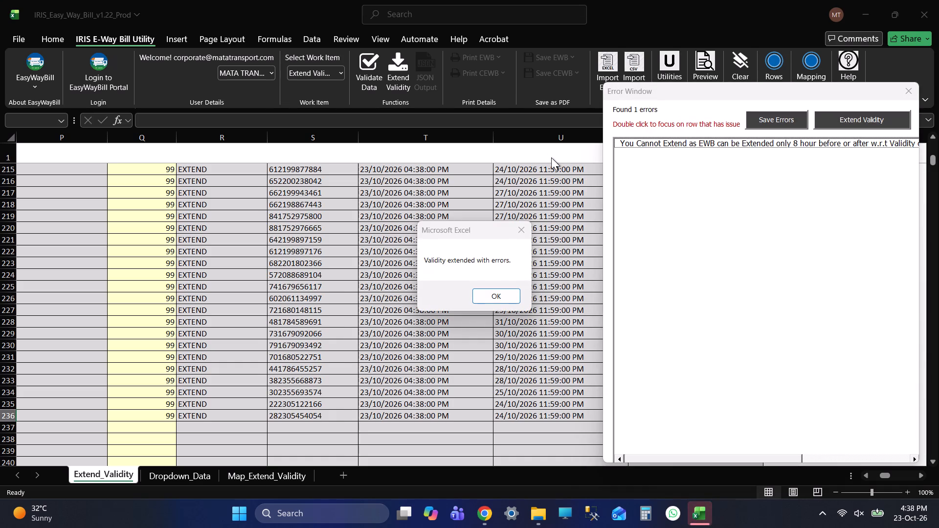
Acknowledge the message about the completed validity extension.
click(513, 292)
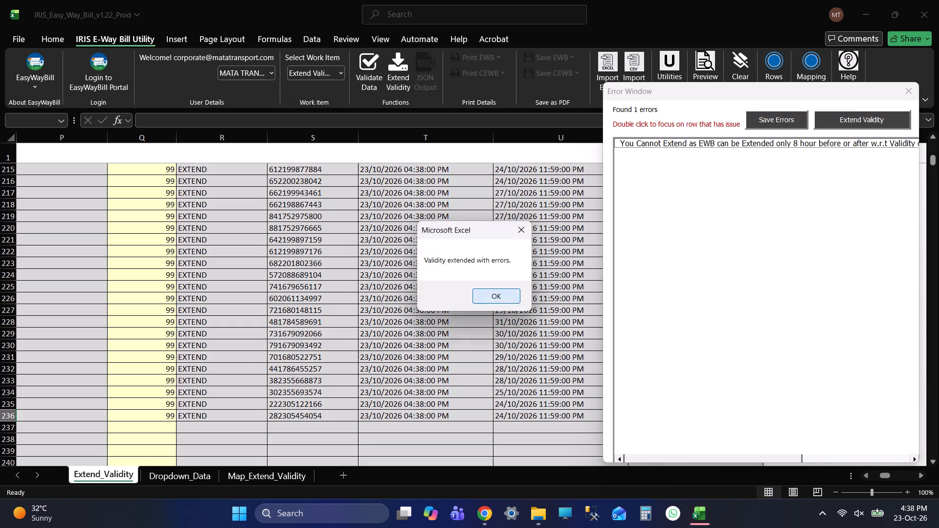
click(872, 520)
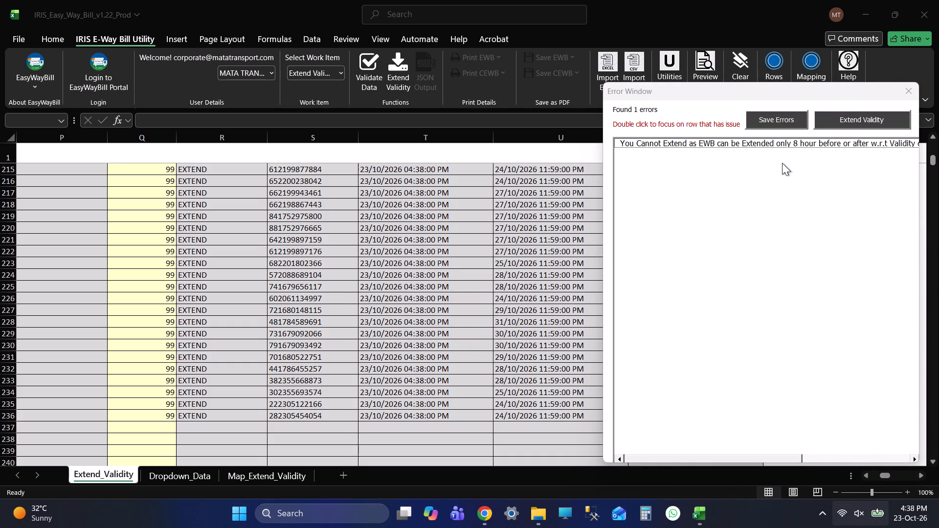
Locate the row behind the error listed in the Error Window and close that window.
double_click(782, 142)
click(904, 96)
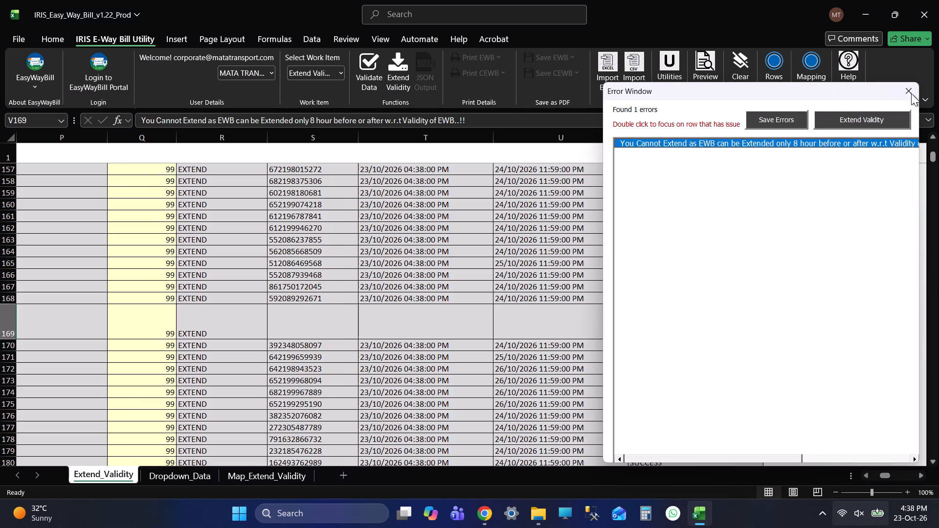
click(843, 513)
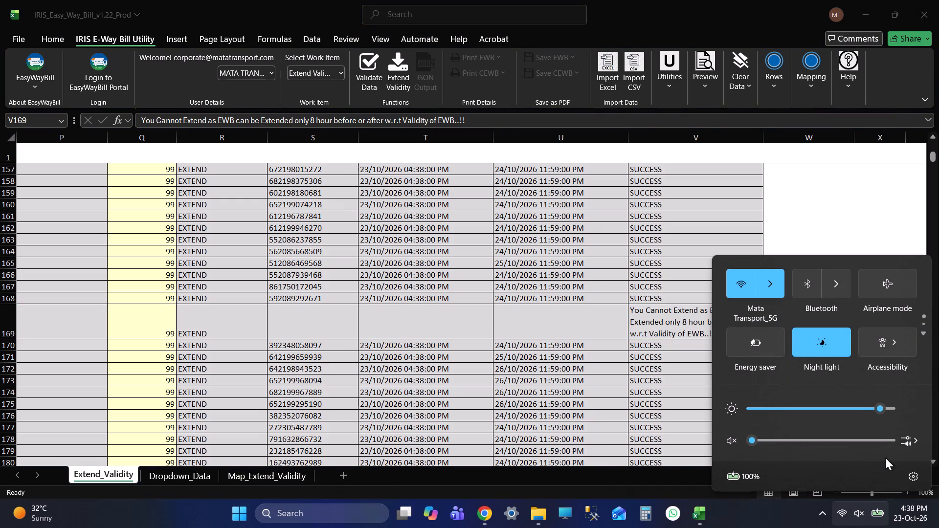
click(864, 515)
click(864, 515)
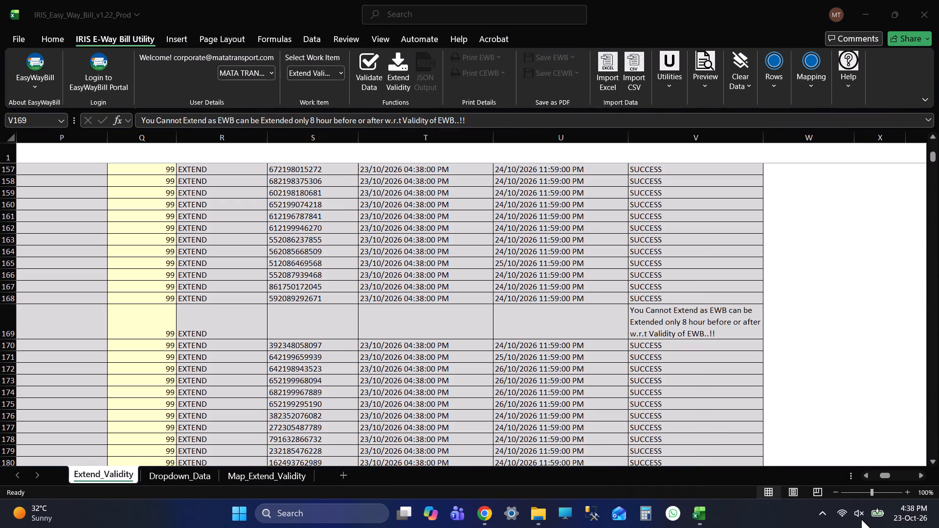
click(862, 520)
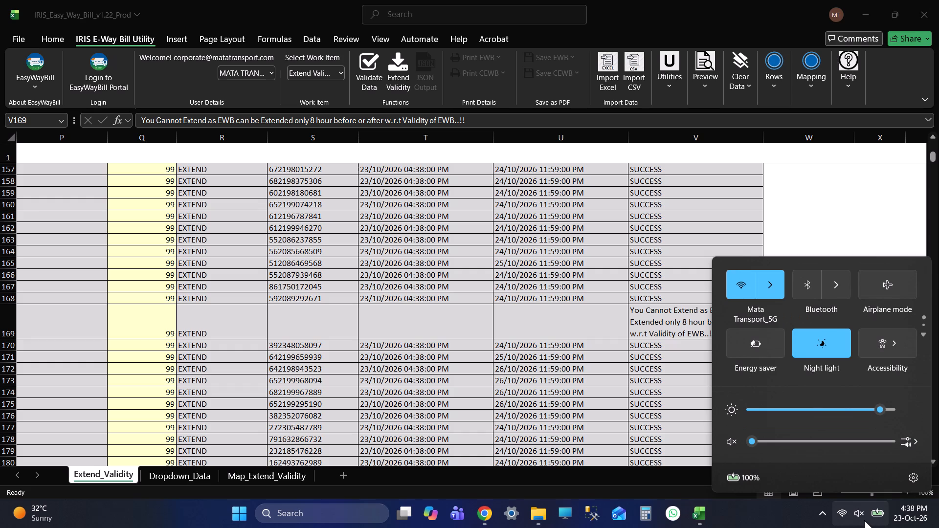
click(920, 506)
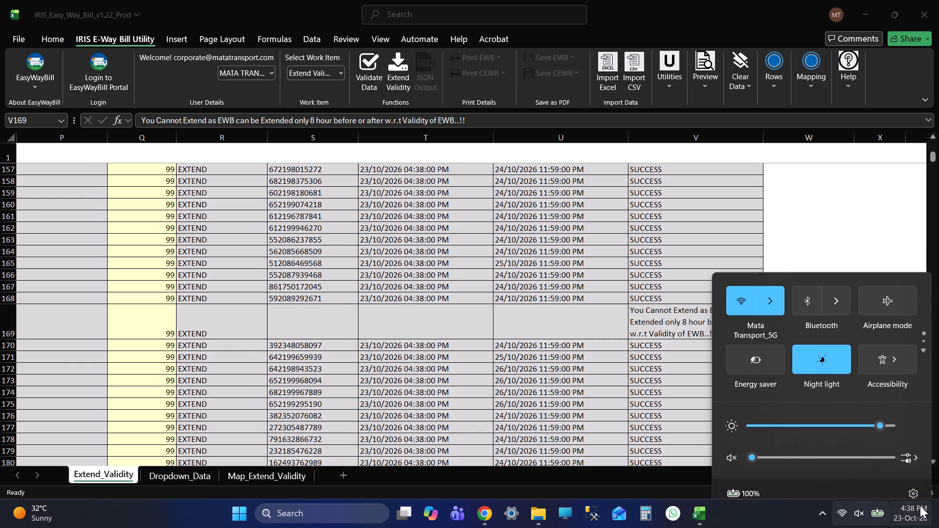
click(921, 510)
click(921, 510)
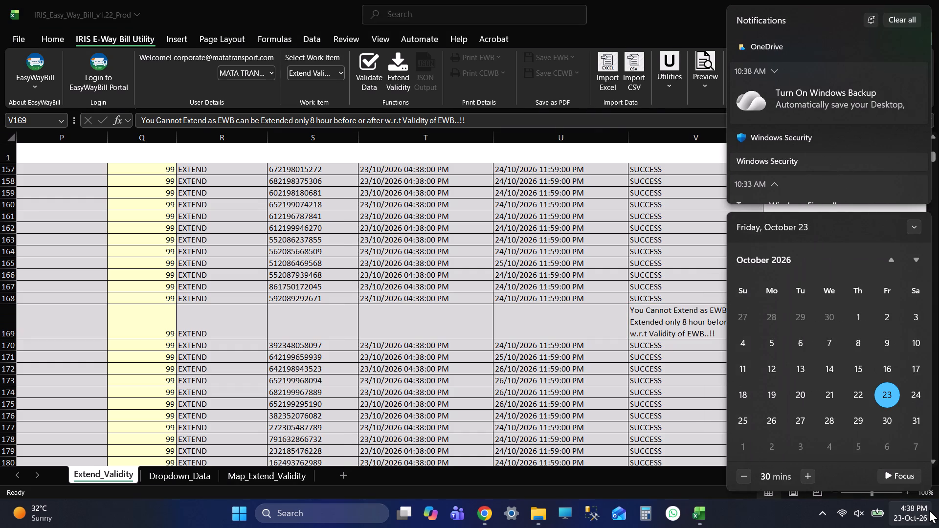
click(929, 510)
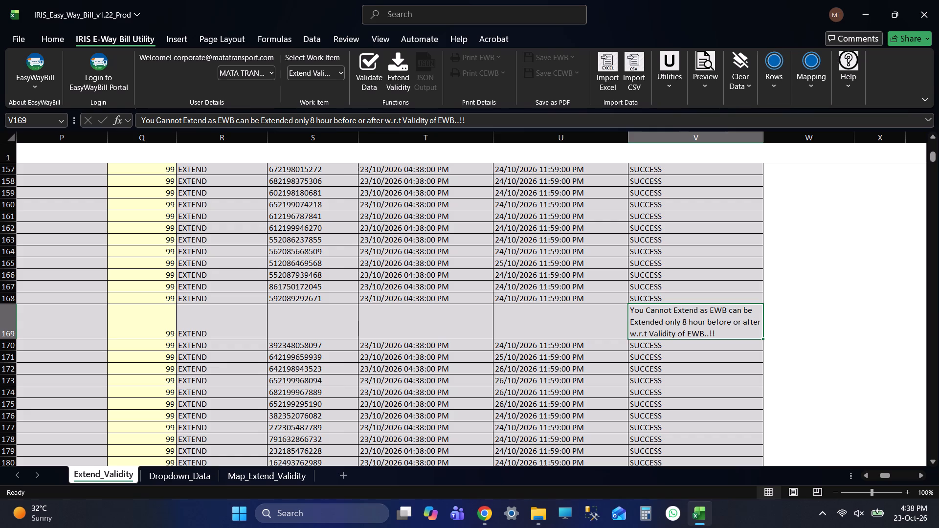
Review the Extend Validity response columns on the Extend_Validity sheet from row 161 back up to the first bills.
click(591, 219)
drag(434, 210, 440, 211)
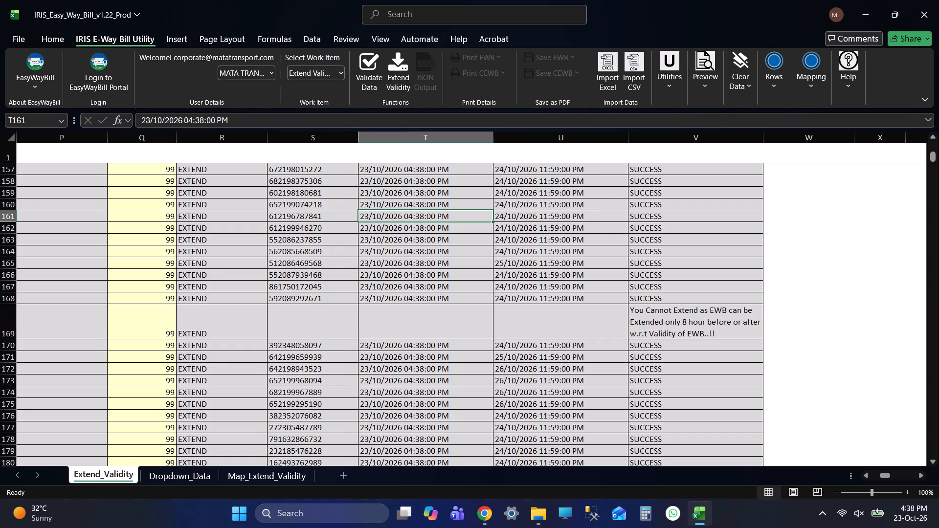
key(Page_Up)
key(Page_Up)
key(Page_Up)
key(Page_Up)
key(Page_Up)
key(Page_Up)
key(Page_Up)
key(Page_Up)
key(Page_Up)
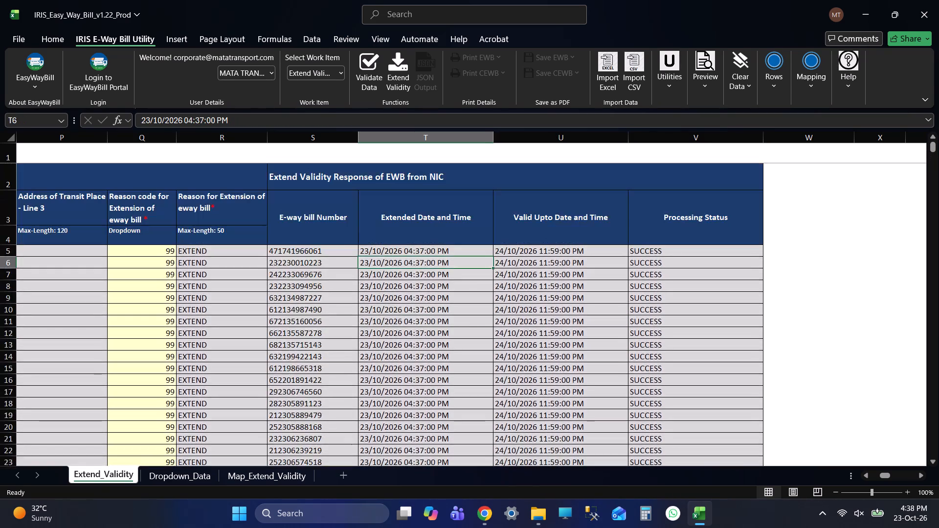
key(Page_Up)
key(Page_Up)
key(Page_Up)
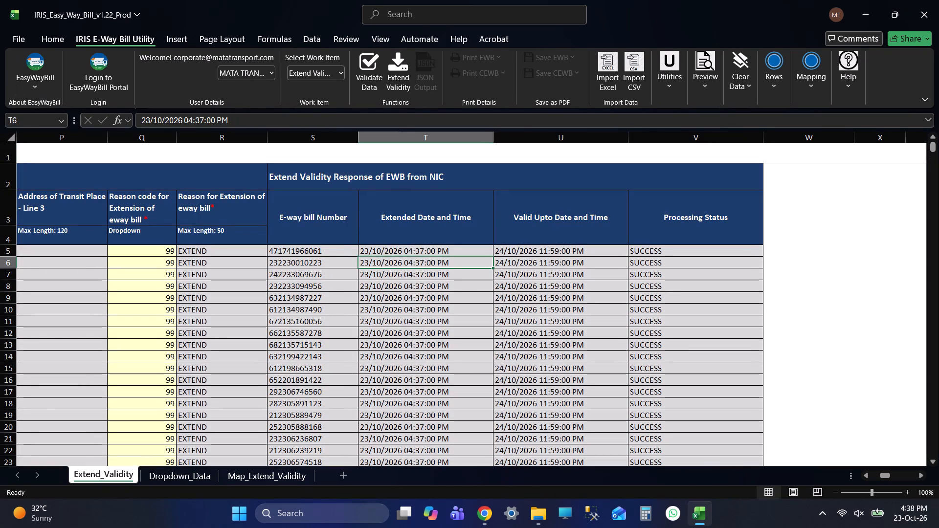
Copy the entire Extend_Validity sheet into a new blank workbook.
click(8, 129)
click(3, 141)
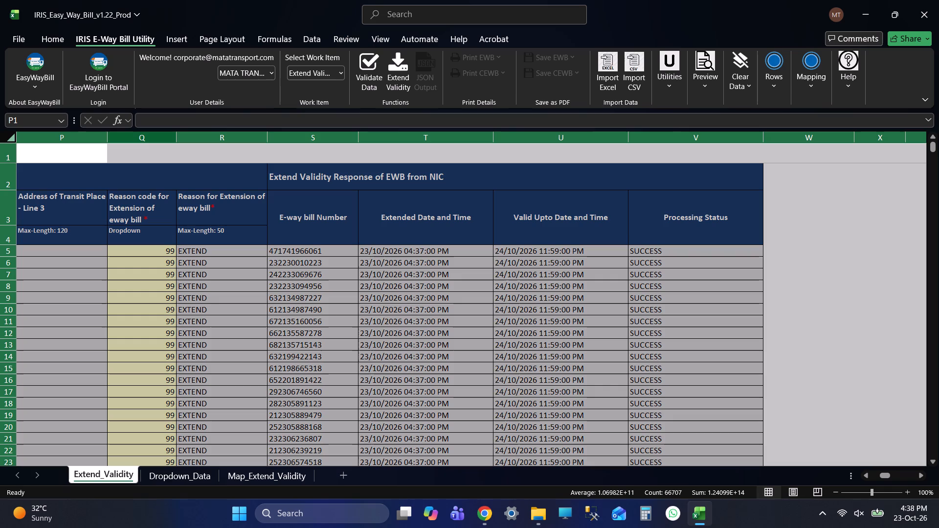
key(ctrl+c)
key(ctrl+c)
key(ctrl+c)
key(ctrl+c)
right_click(695, 507)
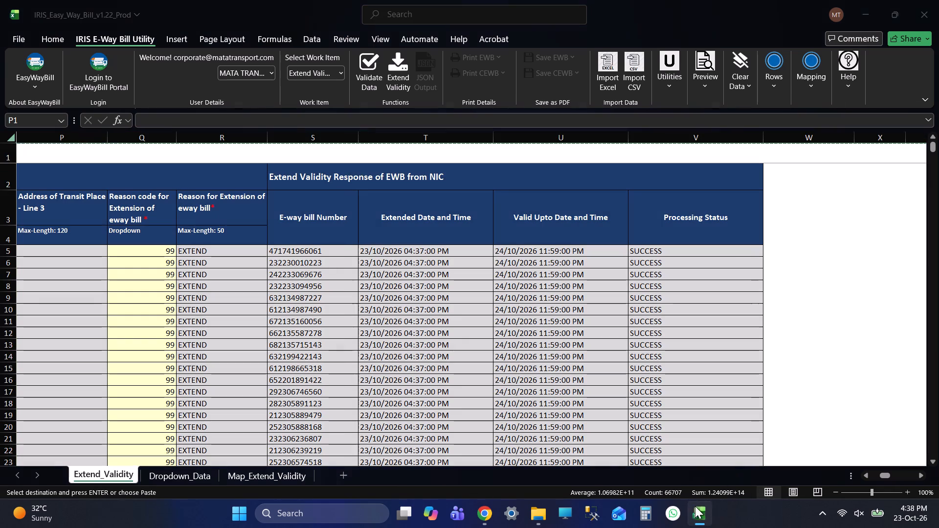
click(650, 440)
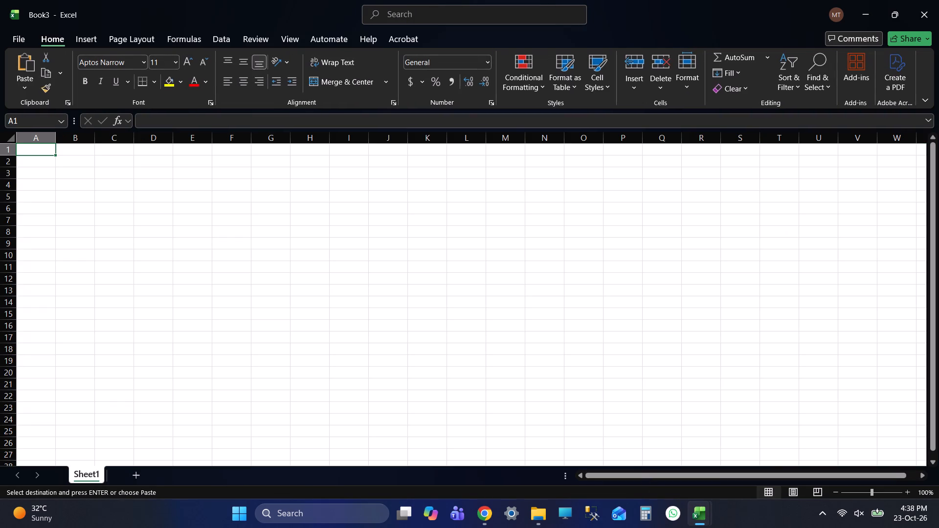
key(ctrl+v)
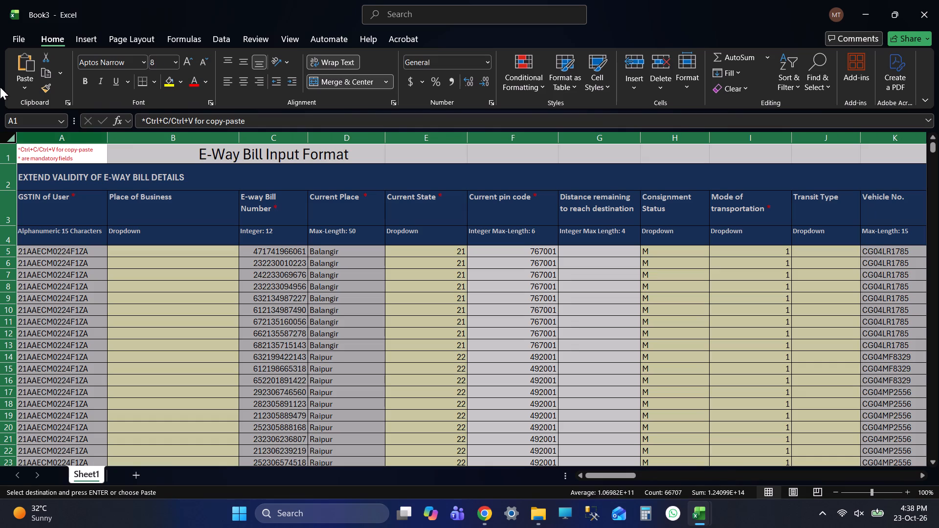
Check where the e-way bill numbers start and end in the pasted data of the new workbook.
click(60, 149)
click(265, 260)
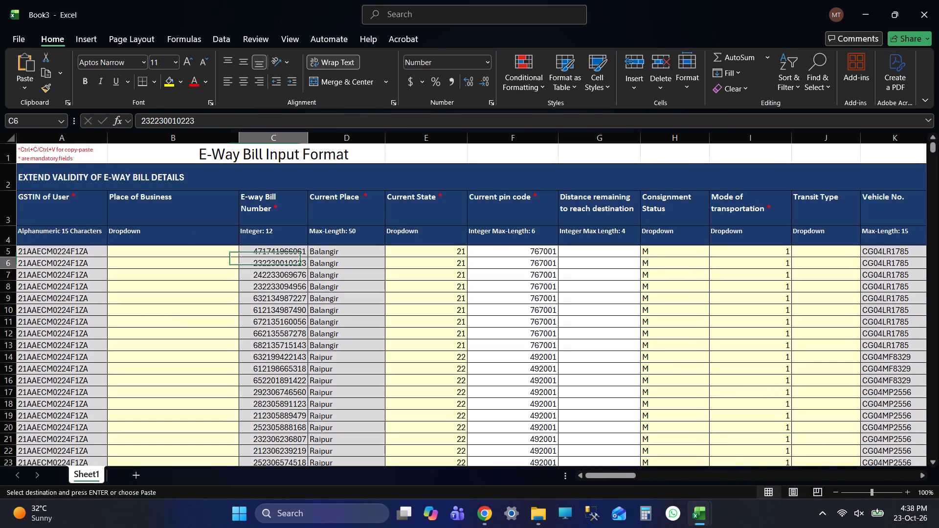
key(ctrl+Down)
key(ctrl+Up)
key(Up)
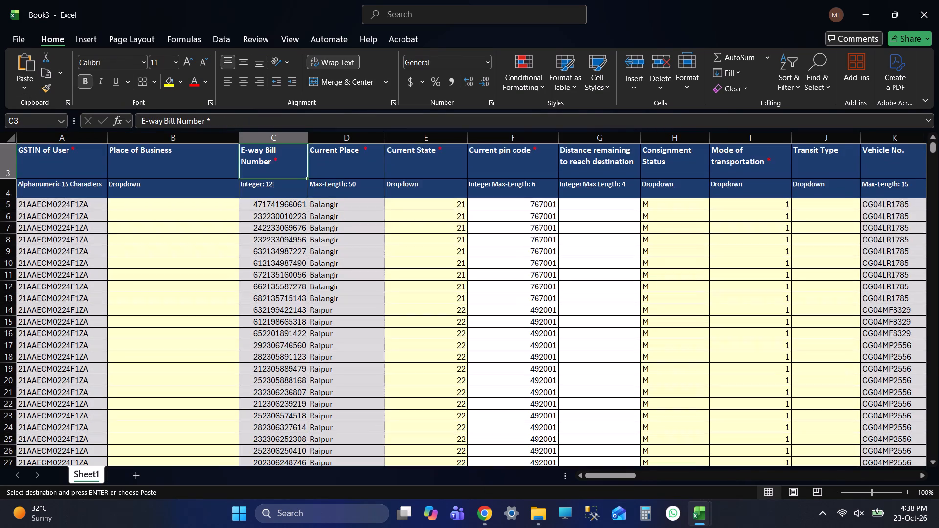
key(Up)
key(Down)
key(Down)
key(Down)
key(Down)
key(Down)
key(ctrl+Down)
Examine the last bill's row across all columns of the pasted data, including its validity response.
key(Right)
key(Right)
key(Right)
key(Right)
key(Right)
key(Right)
key(Right)
key(Right)
key(Right)
key(Right)
key(Right)
key(Right)
key(Right)
key(Right)
key(Right)
key(Right)
key(Right)
key(Right)
key(Right)
key(Right)
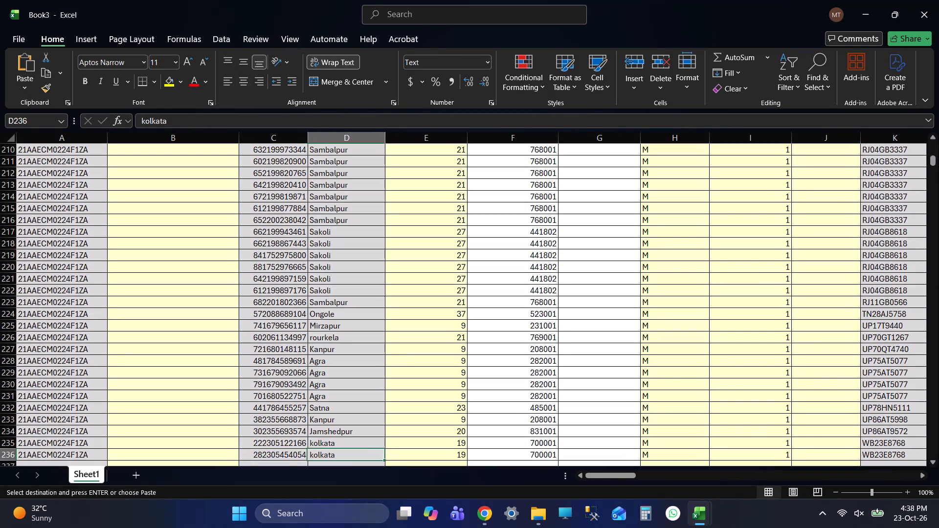
key(Left)
key(Left)
key(Left)
key(Left)
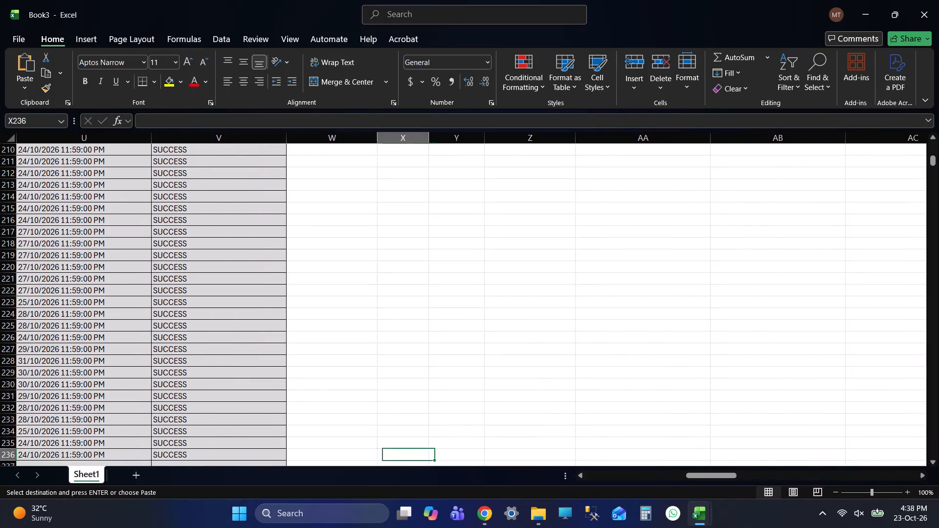
key(Left)
key(Left)
key(Left)
key(Left)
key(Left)
key(Left)
key(Right)
key(Right)
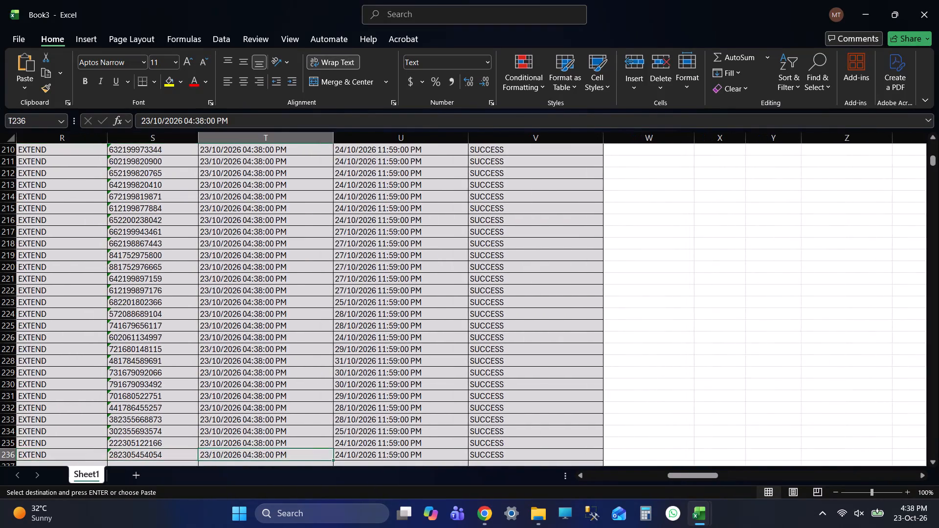
Review the pasted Extend Validity response columns from the last bill back up to the headers.
key(Page_Up)
key(Page_Up)
key(Page_Up)
key(Page_Up)
key(Page_Up)
key(Page_Up)
key(Page_Up)
key(Page_Up)
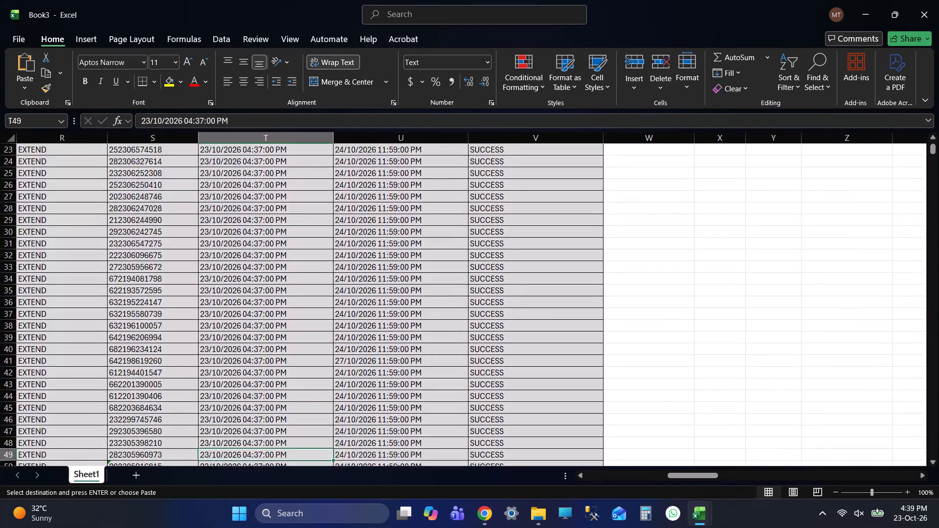
key(Page_Up)
key(Page_Up)
key(Page_Up)
key(Page_Up)
key(Page_Up)
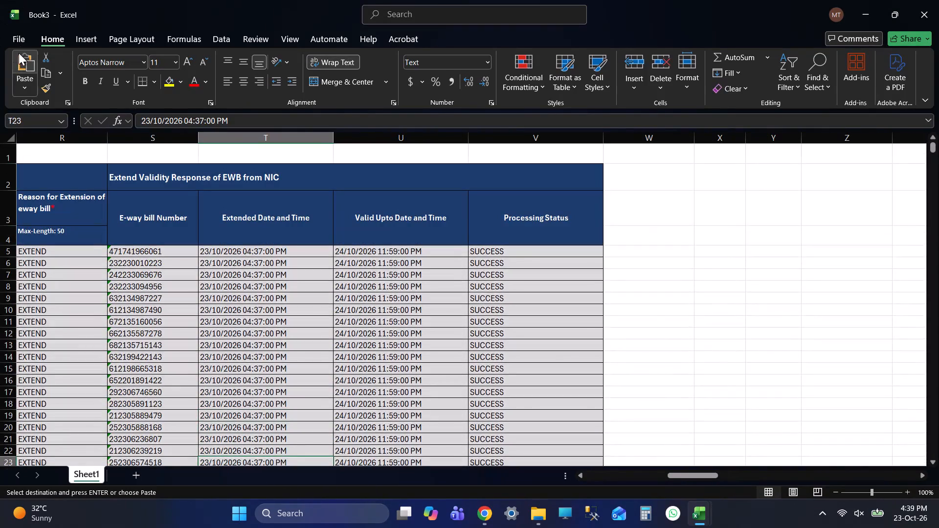
Open the save options for the new workbook.
click(20, 40)
click(8, 202)
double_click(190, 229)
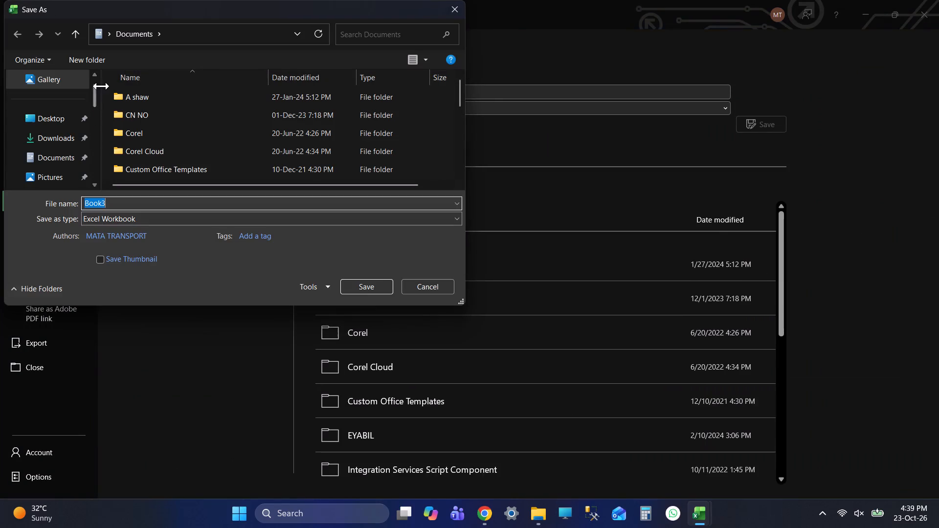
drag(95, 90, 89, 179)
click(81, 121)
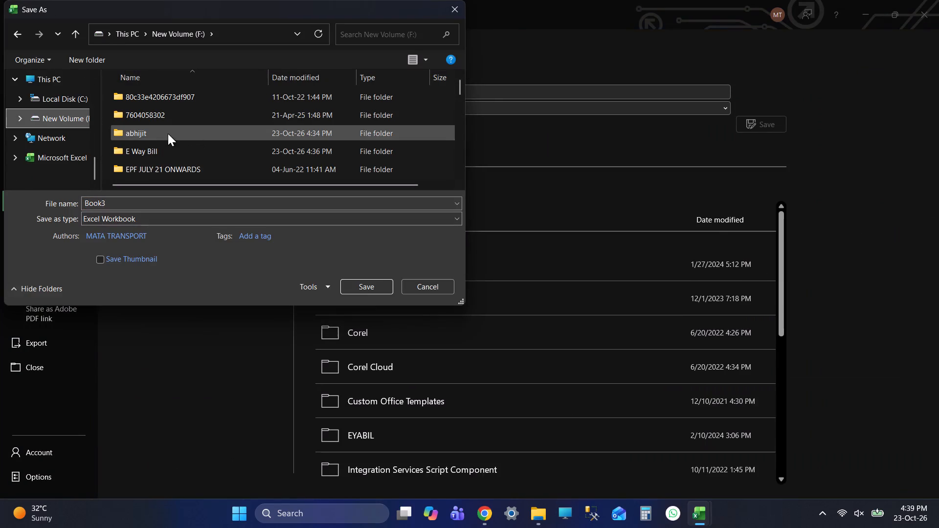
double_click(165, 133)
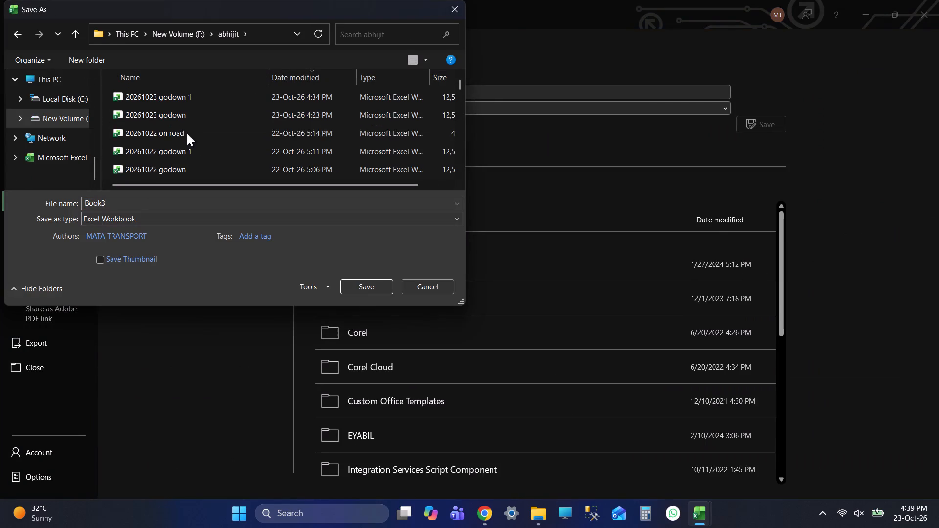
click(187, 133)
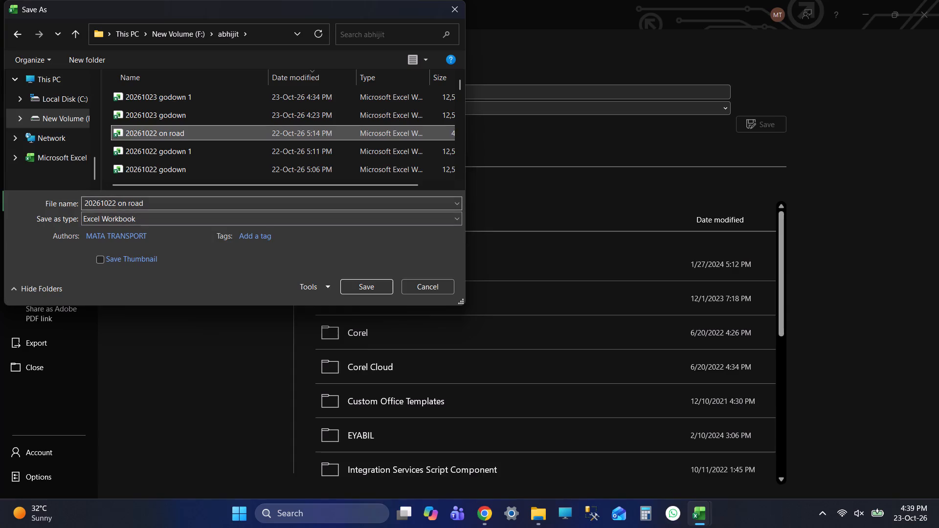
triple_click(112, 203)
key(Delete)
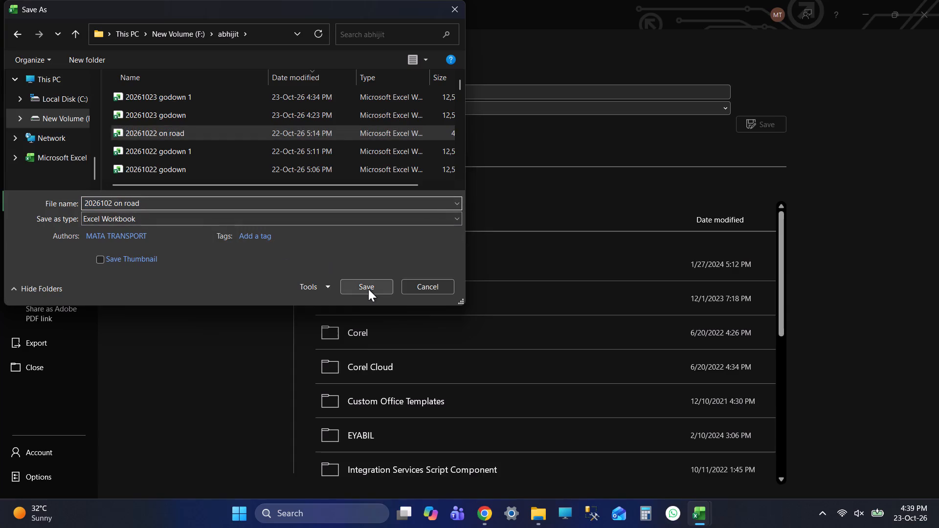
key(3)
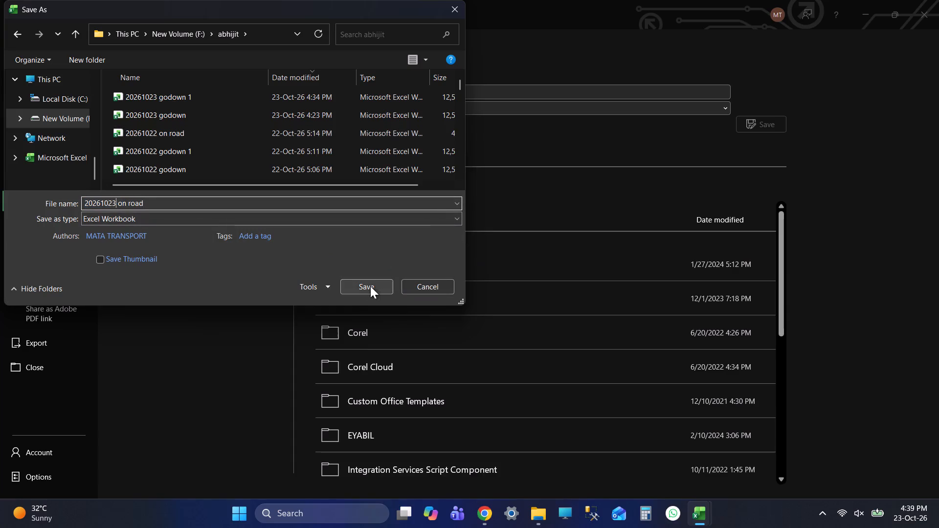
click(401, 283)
Save the new workbook in the abhijit folder on drive F: as 20261023 on road.
double_click(165, 221)
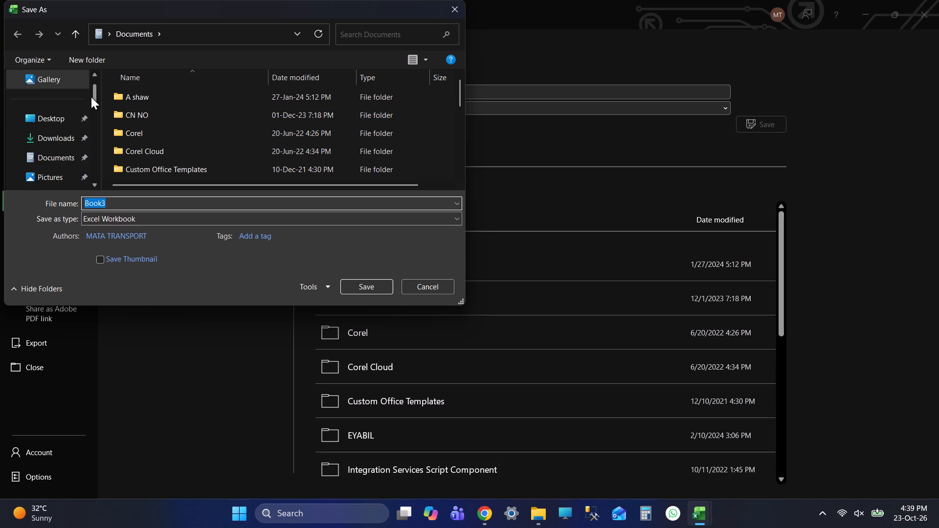
drag(91, 97, 99, 185)
click(54, 111)
double_click(132, 131)
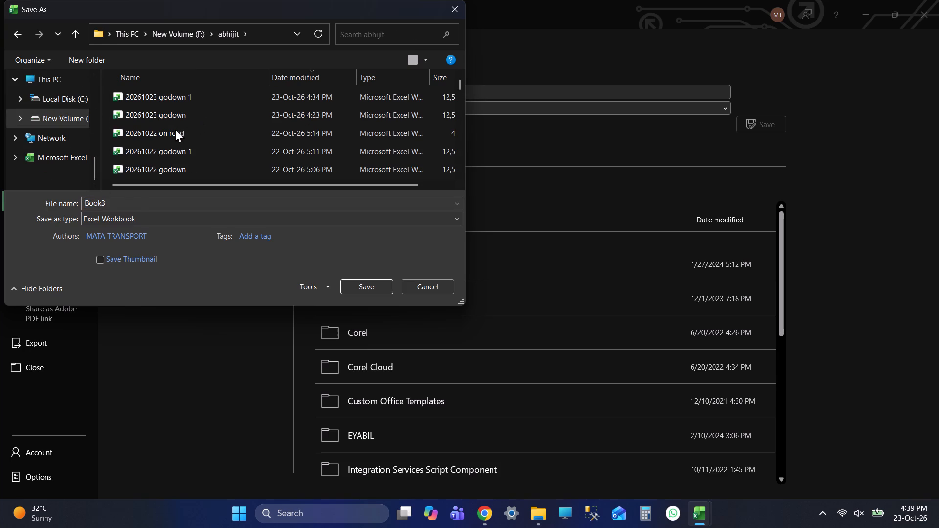
click(171, 130)
triple_click(112, 202)
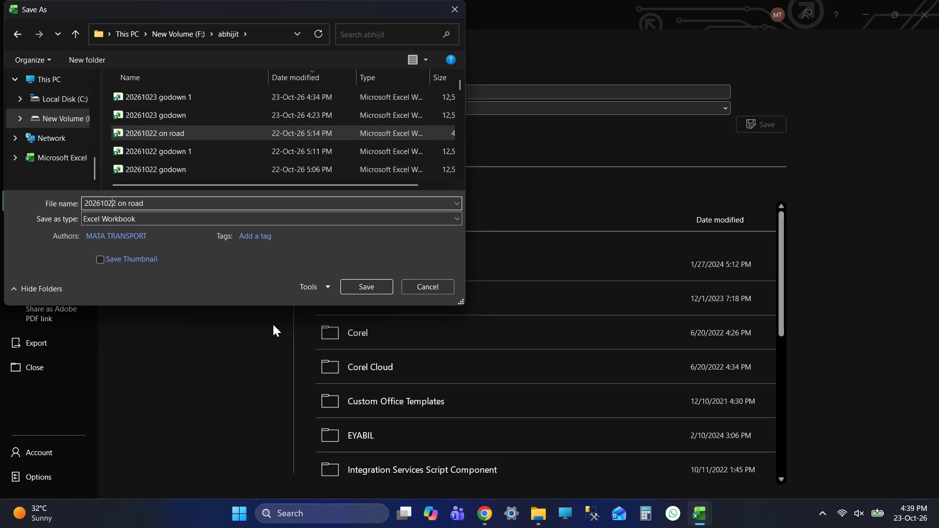
key(Delete)
key(3)
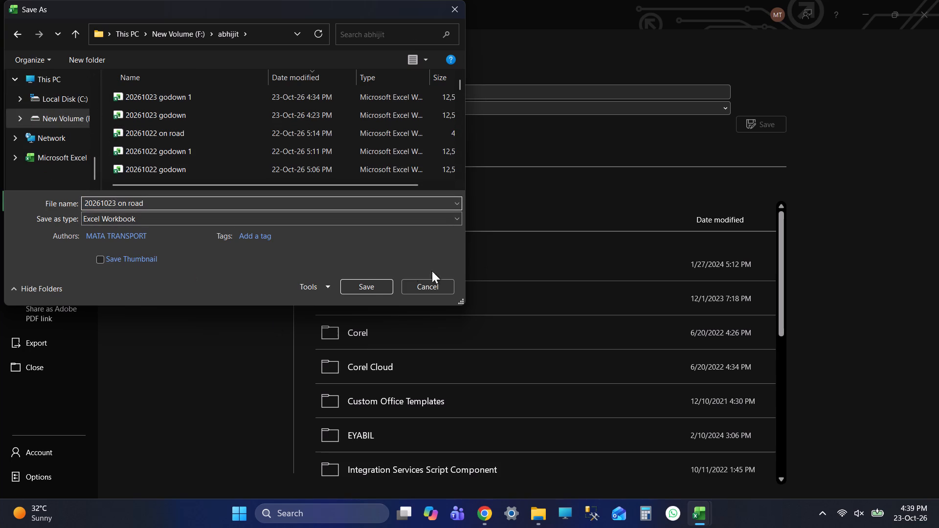
click(366, 278)
click(382, 279)
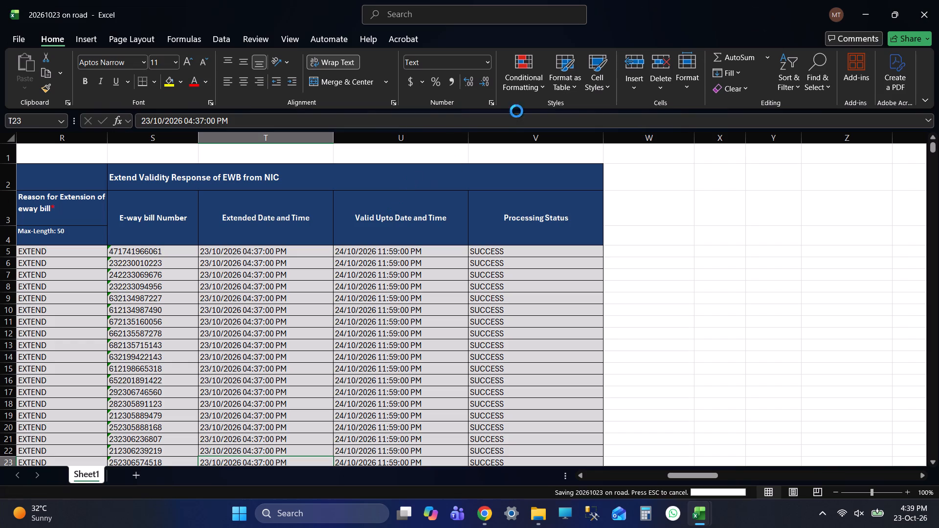
Check how far the response e-way bill number column extends in the saved workbook, and return to its first bill.
click(127, 254)
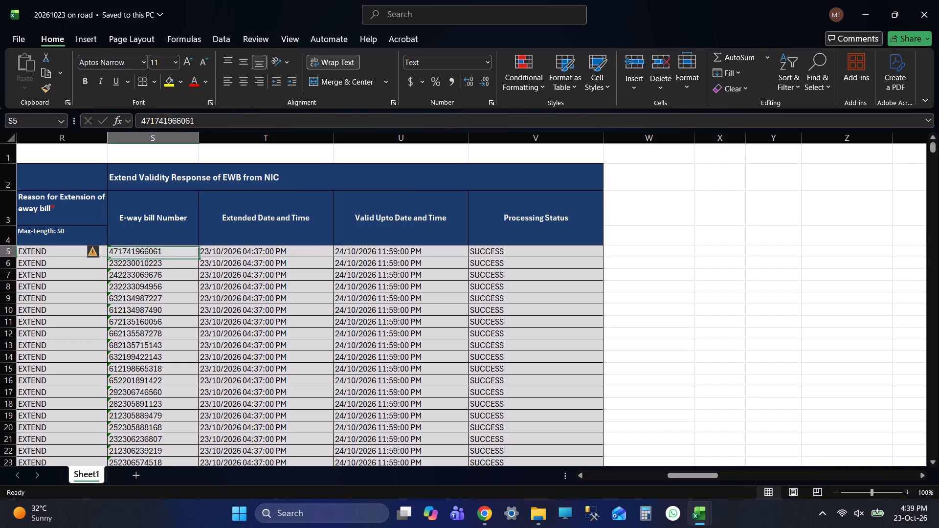
key(ctrl+shift+Down)
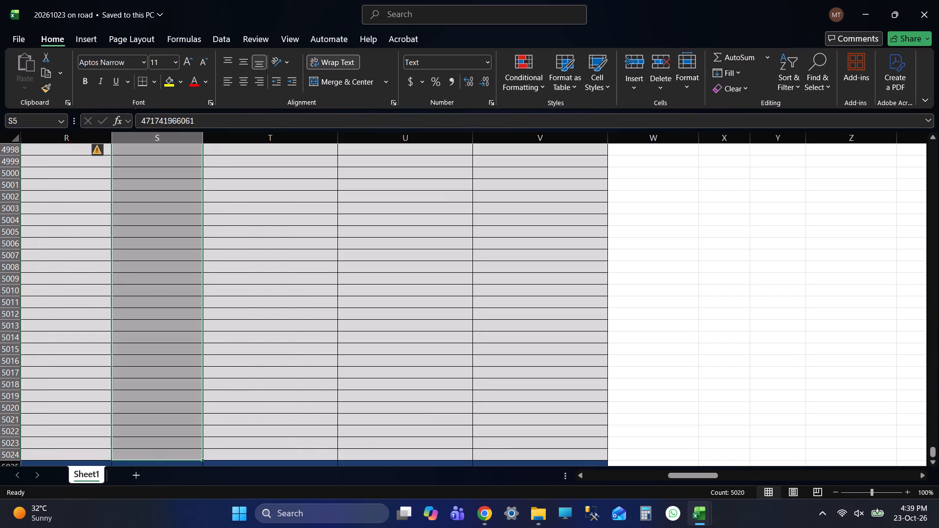
key(ctrl+Up)
key(Up)
key(Up)
key(Up)
key(Up)
key(Down)
key(Down)
key(Down)
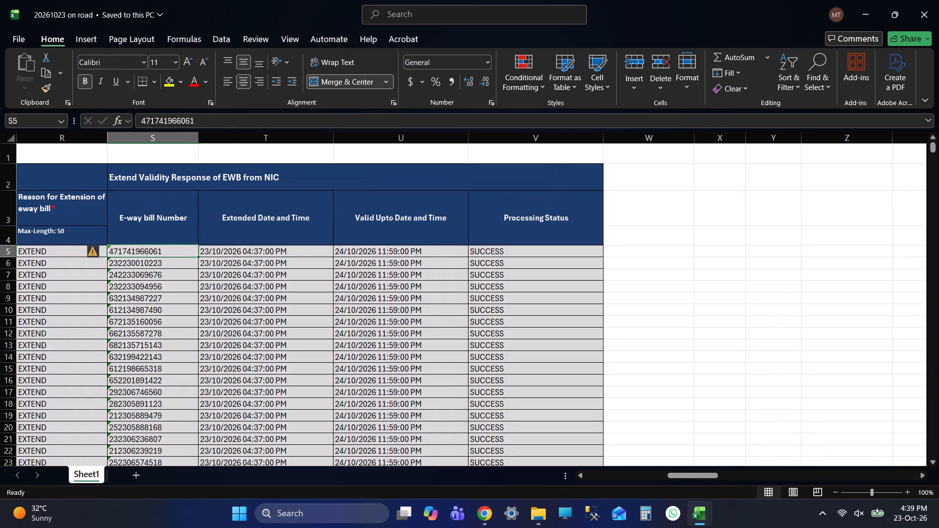
Review the Extended Date and Time response column past its last entry and back up to the headers.
key(Right)
key(Page_Down)
key(Page_Down)
key(Page_Down)
key(Page_Down)
key(Page_Down)
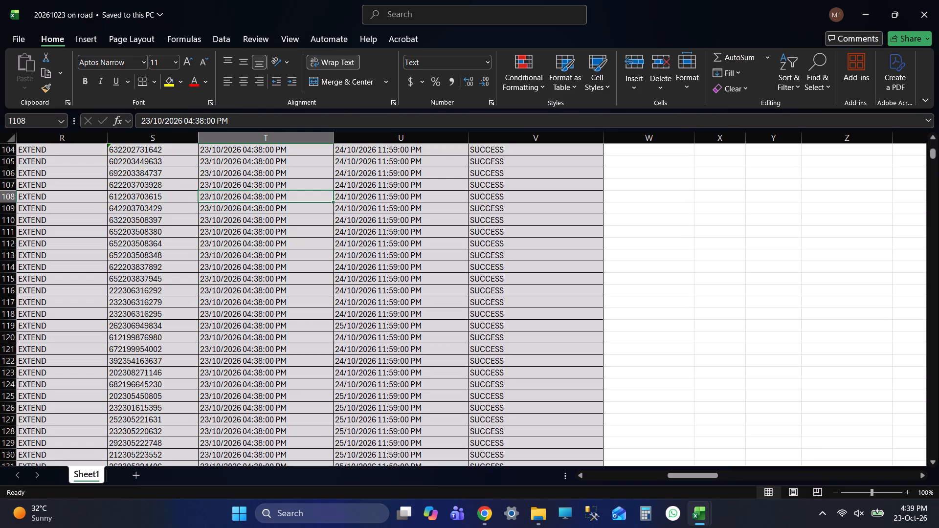
key(Page_Down)
key(Page_Down)
key(Page_Down)
key(Page_Down)
key(Page_Down)
key(Page_Down)
key(Page_Up)
key(Page_Up)
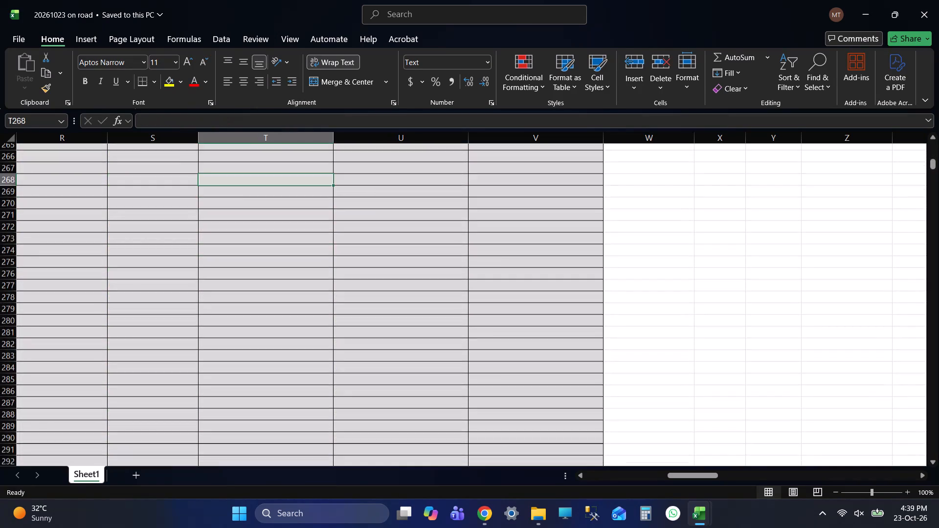
key(Page_Up)
key(Page_Up)
key(Page_Up)
key(Page_Up)
key(Page_Up)
key(Page_Up)
key(Page_Up)
key(Page_Up)
key(Page_Up)
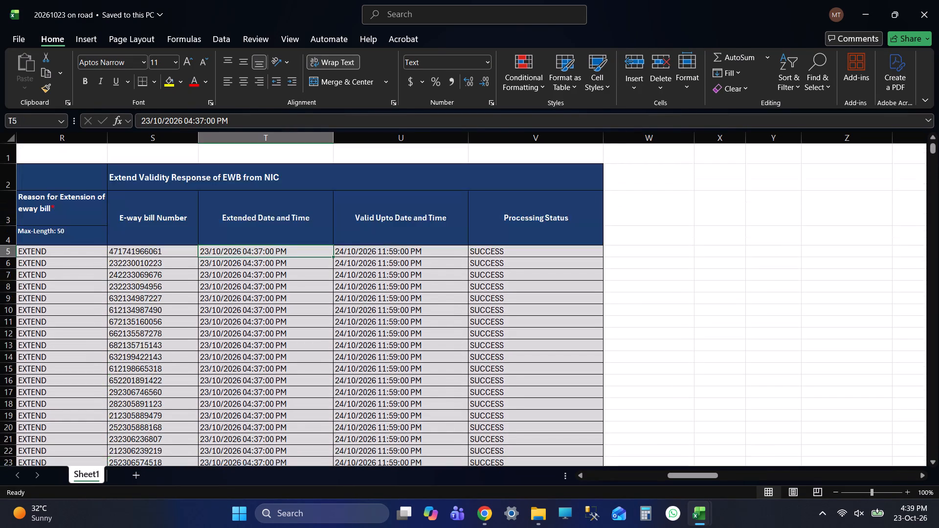
key(Page_Up)
Close the 20261023 on road workbook.
click(938, 0)
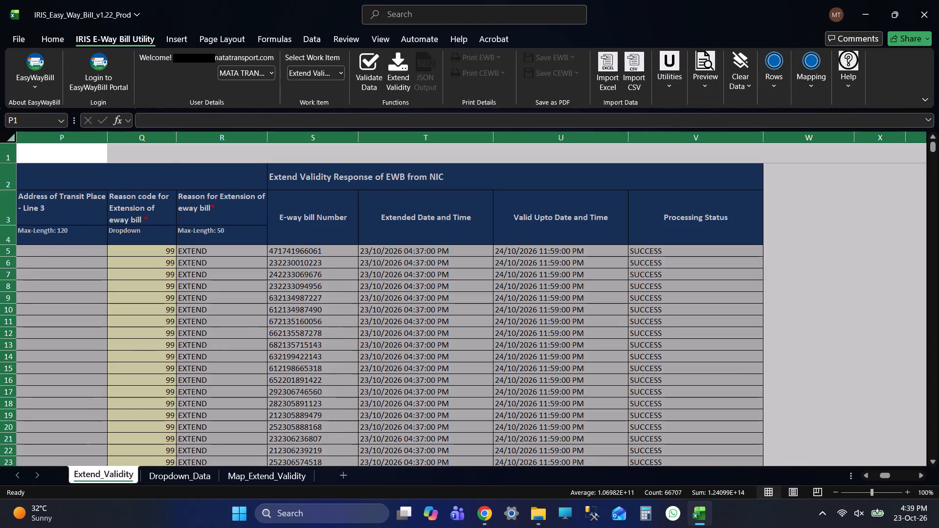
Return to the first cell of the Extend_Validity sheet and save the IRIS utility workbook.
click(218, 162)
key(ctrl+Left)
key(ctrl+Left)
key(ctrl+Left)
key(ctrl+Up)
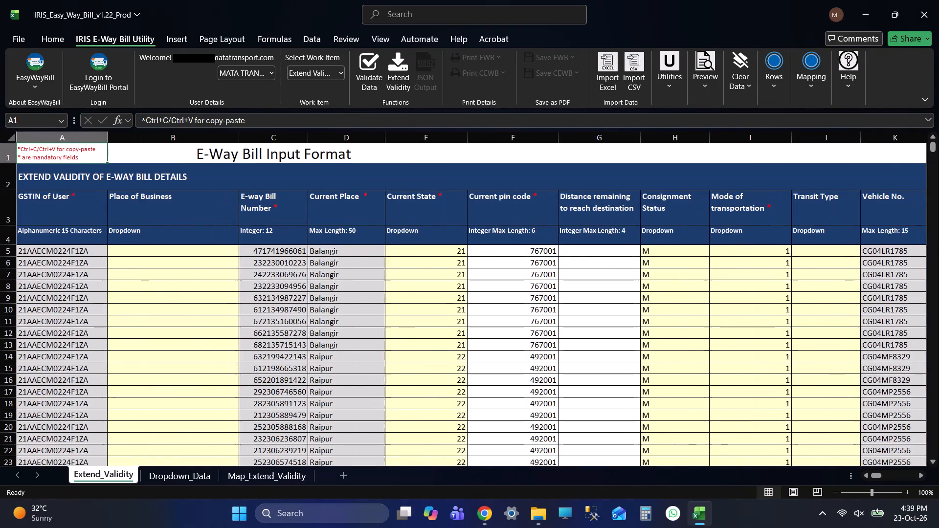
key(ctrl+s)
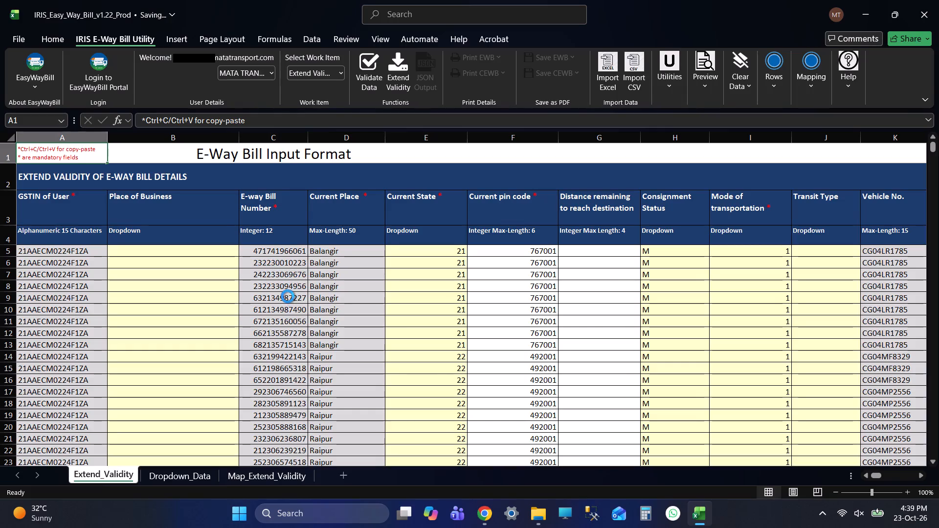
Check the last e-way bill's row across to its NIC response columns on the Extend_Validity sheet.
click(275, 274)
key(ctrl+Down)
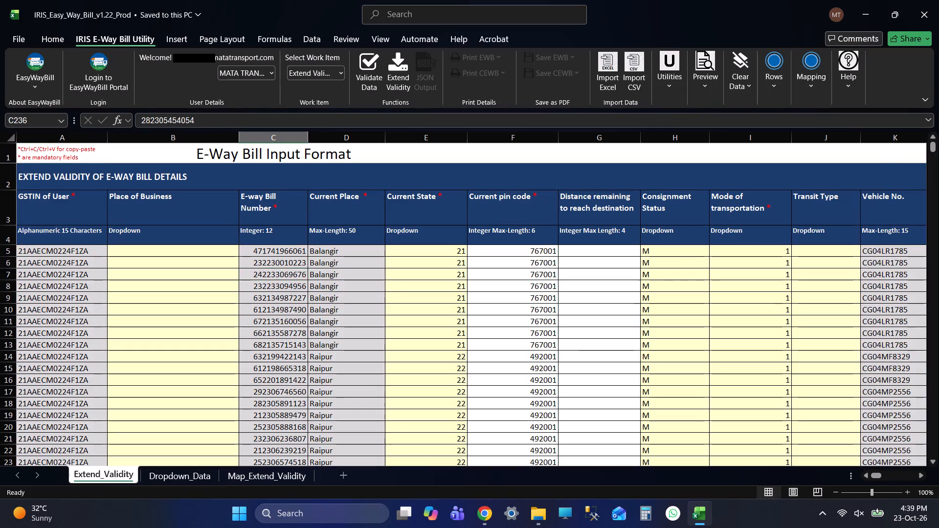
key(Right)
key(Right)
key(Right)
key(Right)
key(Right)
key(Right)
key(Right)
key(Right)
key(Right)
key(Right)
key(Right)
key(Right)
key(Right)
key(Right)
key(Right)
key(Right)
key(Right)
key(Right)
key(Right)
key(Right)
key(Right)
key(Right)
key(Right)
key(Right)
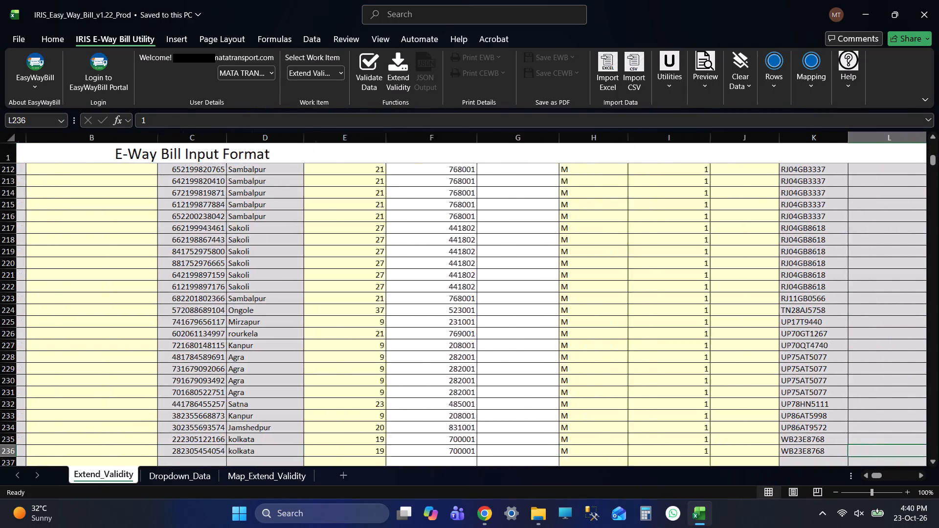
key(Left)
key(Left)
key(Left)
key(Left)
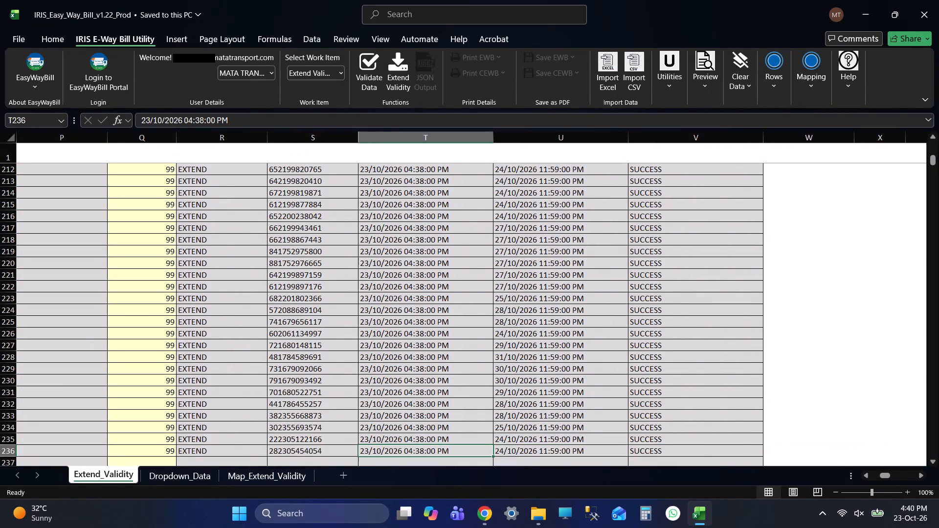
Review the Extend Validity responses from the last bill back up to the headers.
key(Page_Up)
key(Page_Up)
key(Page_Up)
key(Page_Up)
key(Page_Up)
key(Page_Up)
key(Page_Up)
key(Page_Up)
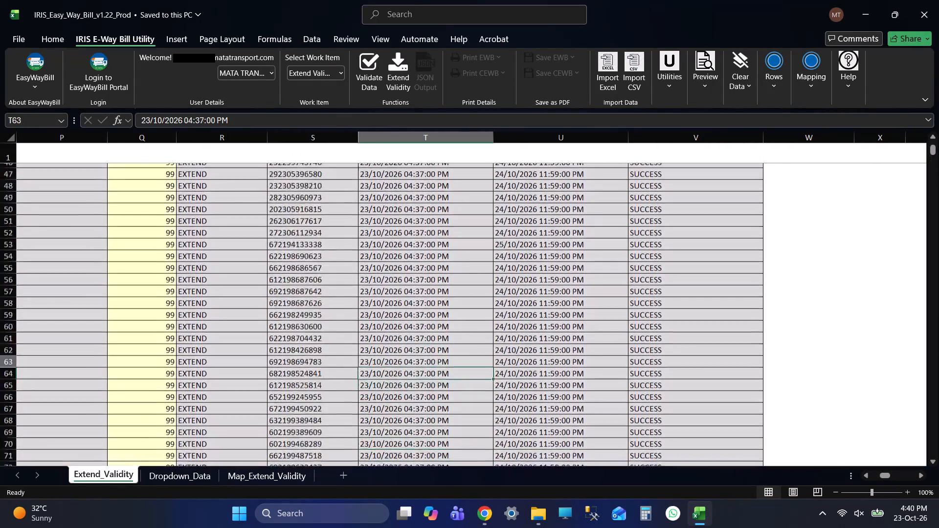
key(Page_Up)
key(Page_Up)
key(Page_Up)
key(Page_Up)
key(Page_Up)
key(Page_Up)
key(Page_Up)
key(Page_Up)
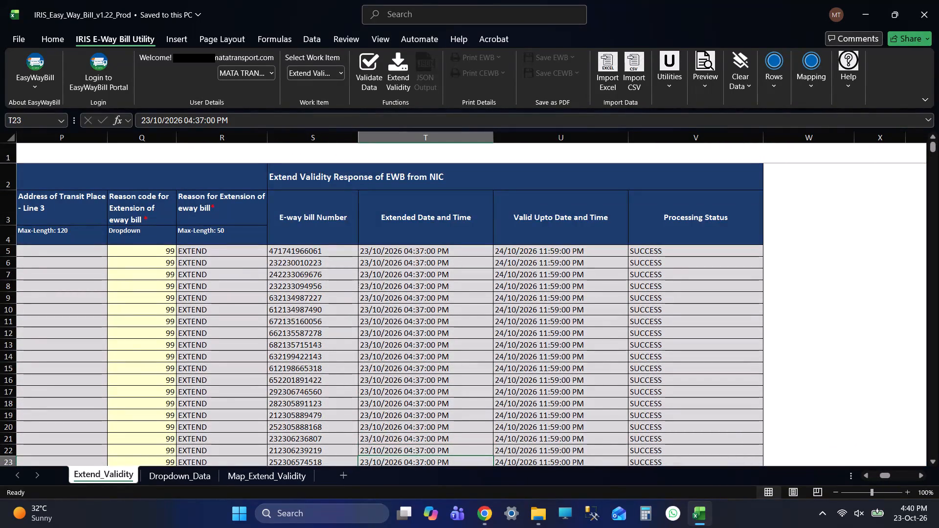
Close the IRIS utility workbook.
click(938, 0)
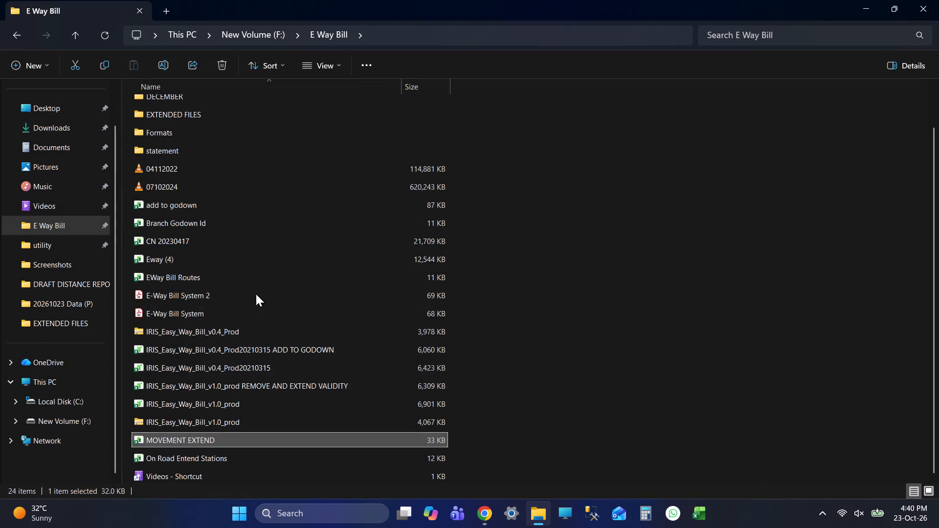
Open the EXTENDED FILE 20261023 workbook from the EXTENDED FILES folder.
scroll(154, 383, down, 9)
scroll(224, 196, up, 5)
double_click(197, 164)
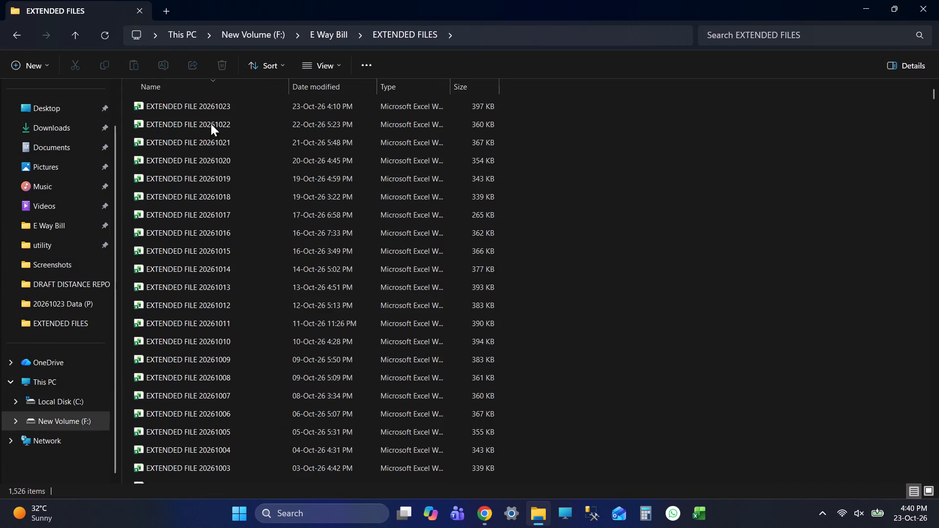
double_click(224, 107)
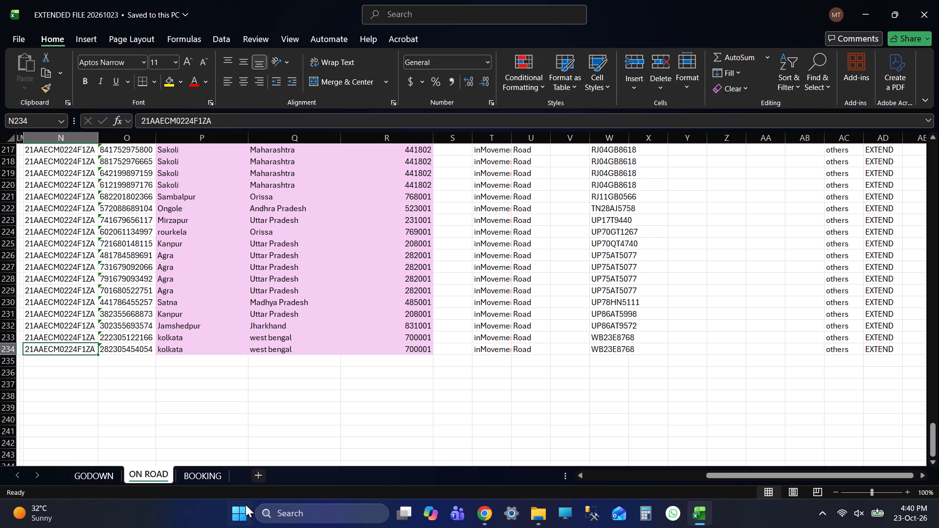
click(215, 472)
scroll(226, 249, up, 3)
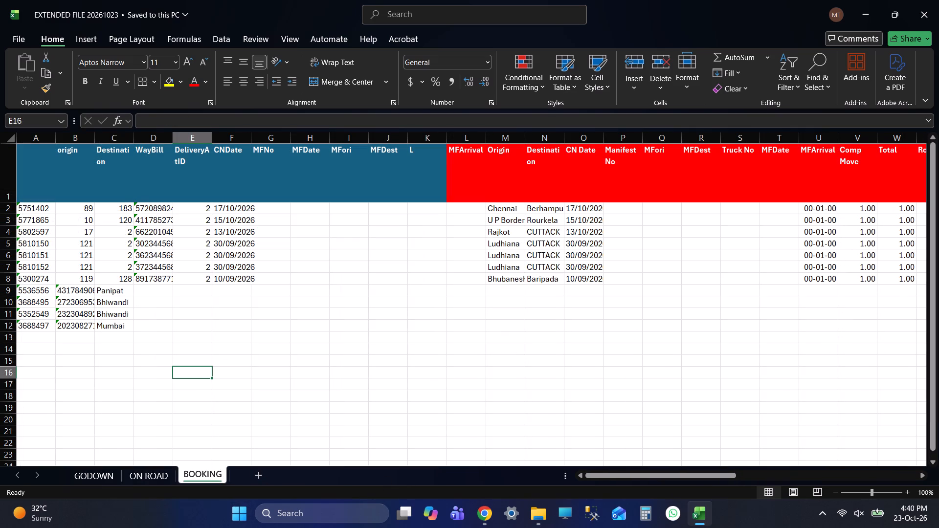
click(160, 208)
key(ctrl+c)
Close the EXTENDED FILES folder window.
key(alt+Tab)
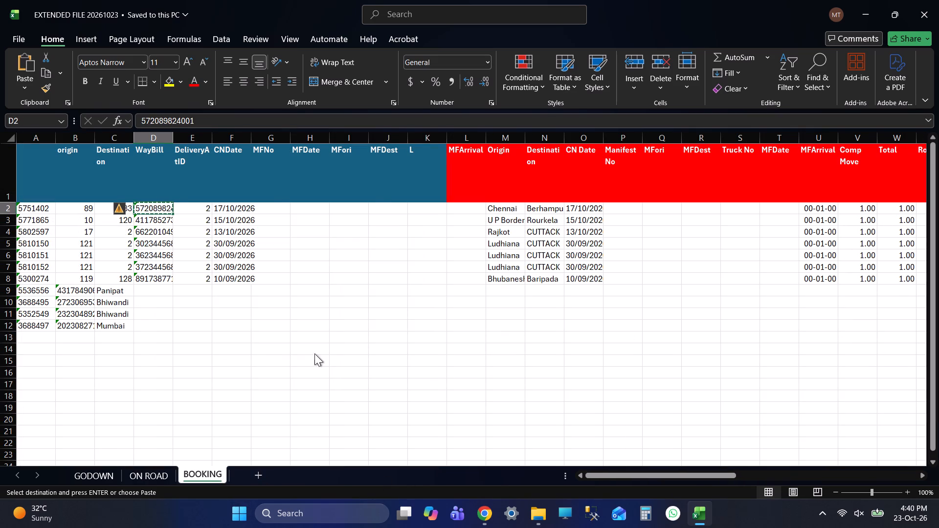
click(938, 0)
key(alt+Tab)
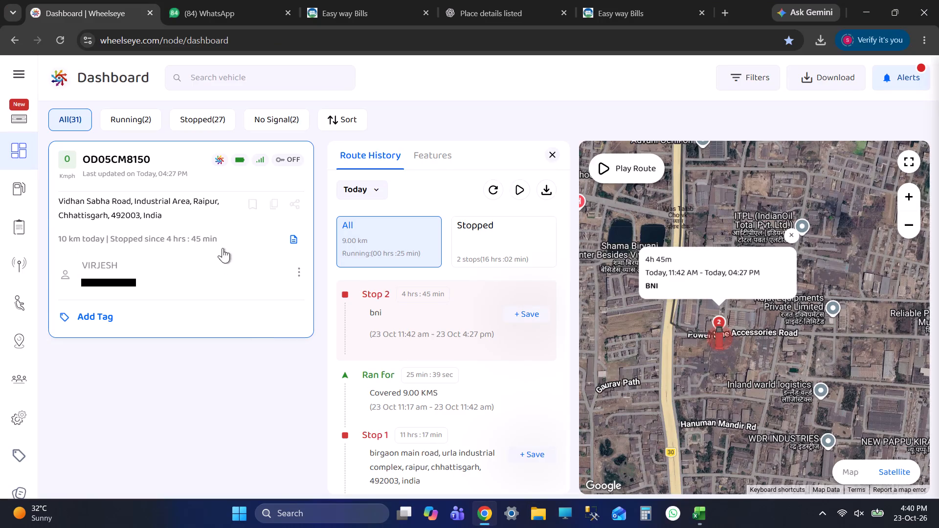
click(341, 0)
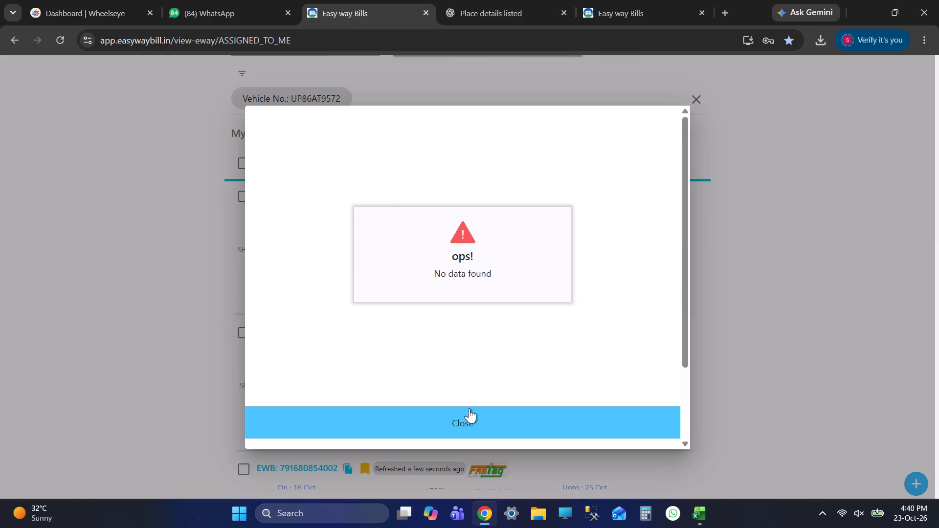
click(469, 408)
scroll(495, 200, up, 5)
double_click(471, 157)
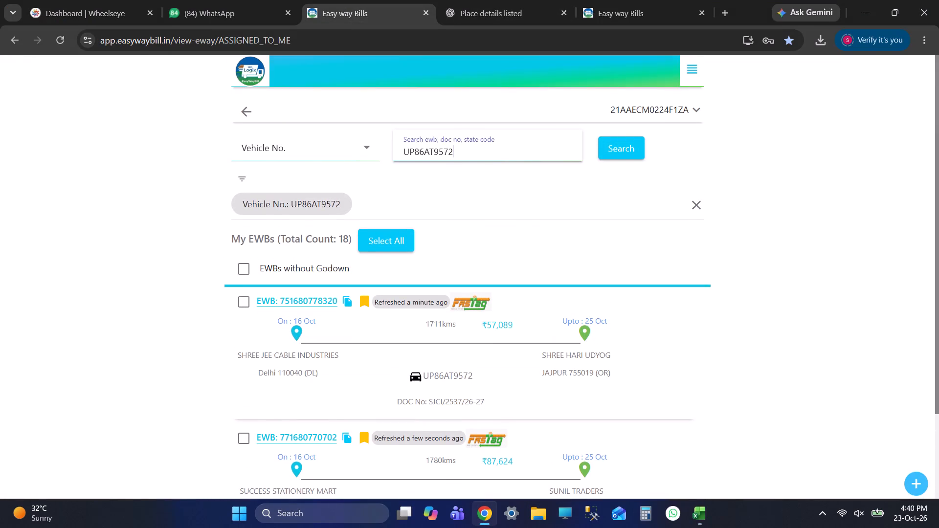
key(ctrl+v)
click(314, 154)
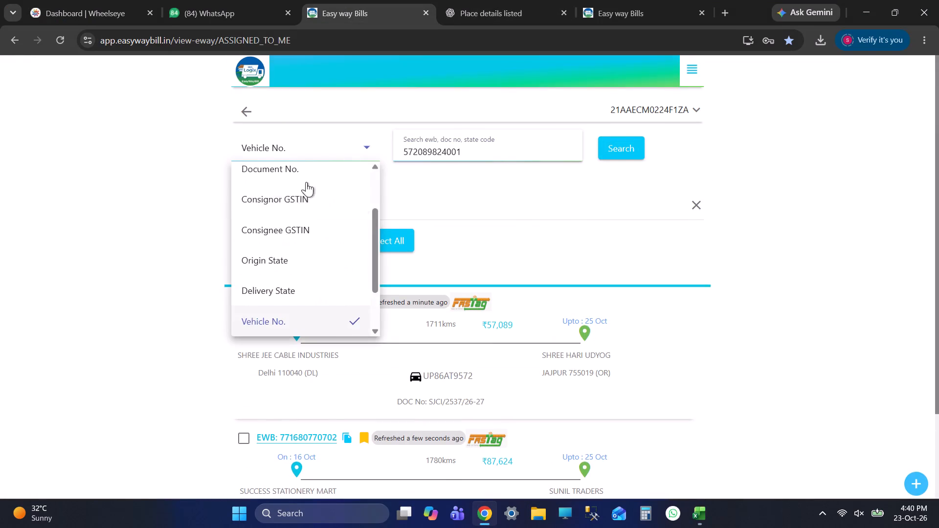
scroll(320, 225, up, 3)
scroll(320, 227, down, 1)
scroll(320, 228, up, 7)
click(305, 174)
click(462, 154)
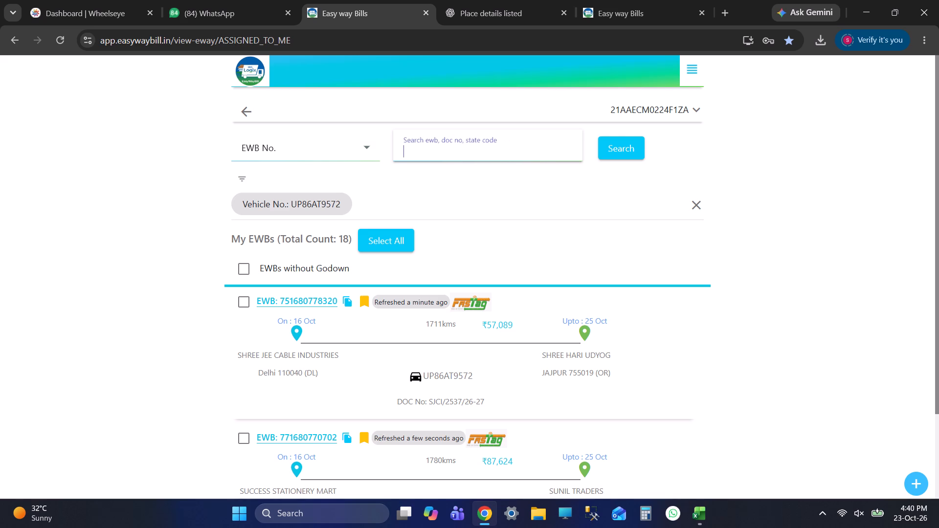
key(ctrl+v)
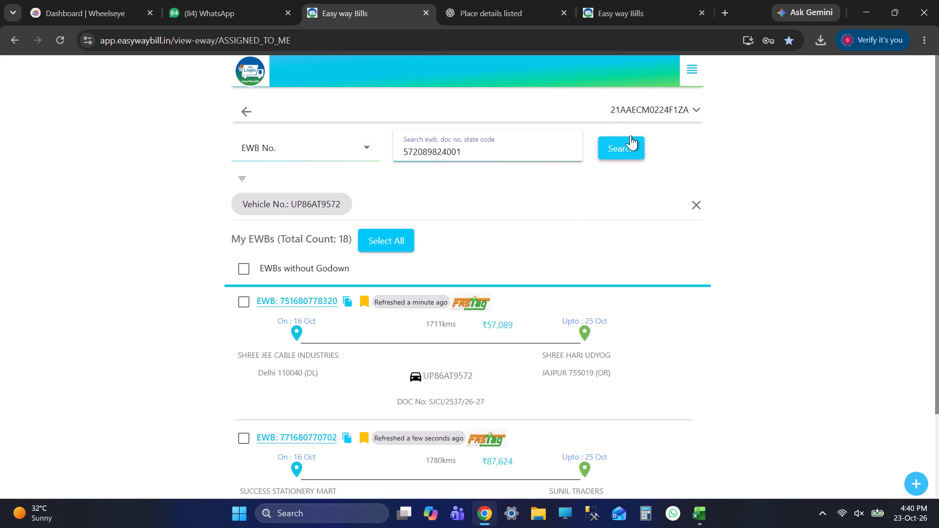
click(630, 135)
click(628, 150)
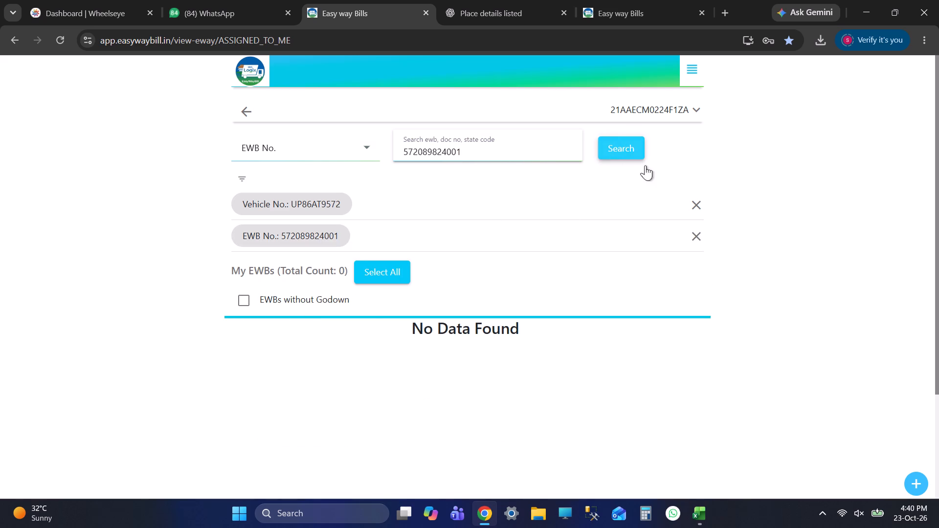
click(700, 200)
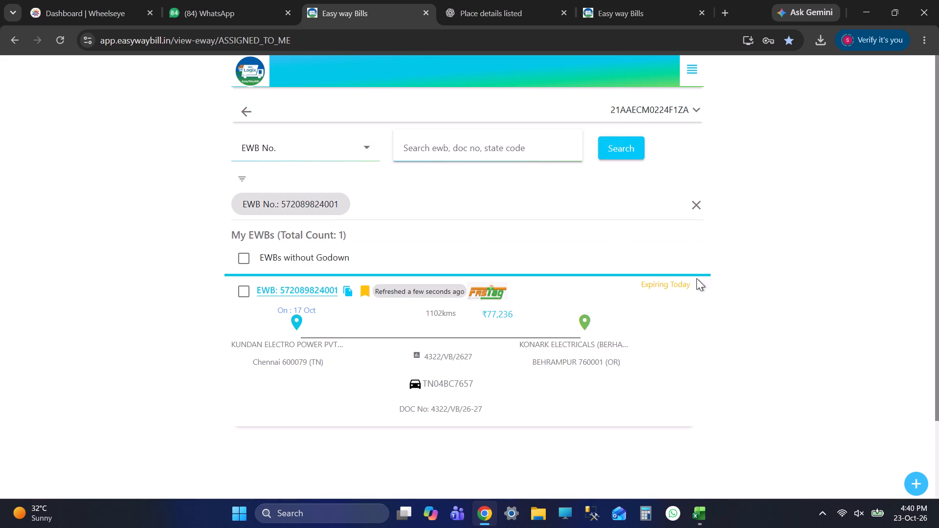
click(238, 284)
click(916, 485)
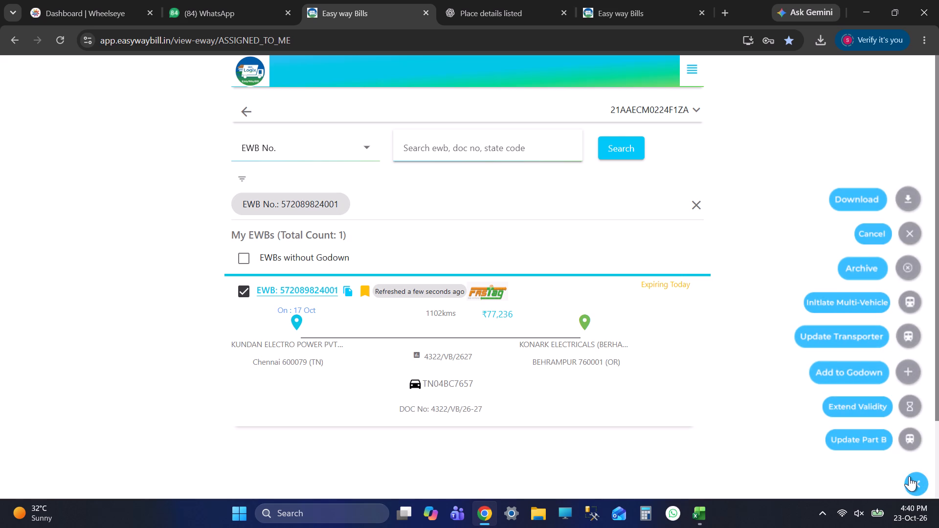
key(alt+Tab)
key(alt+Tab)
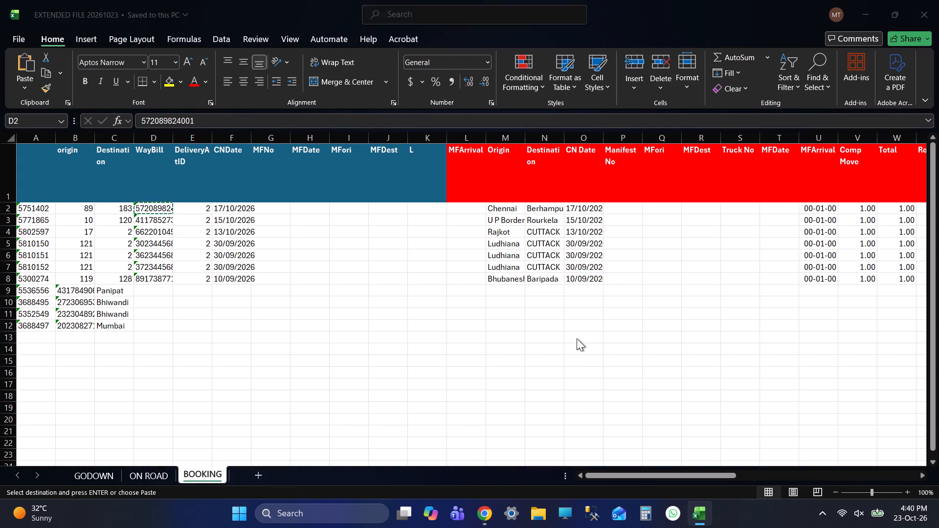
key(alt+Tab)
click(515, 245)
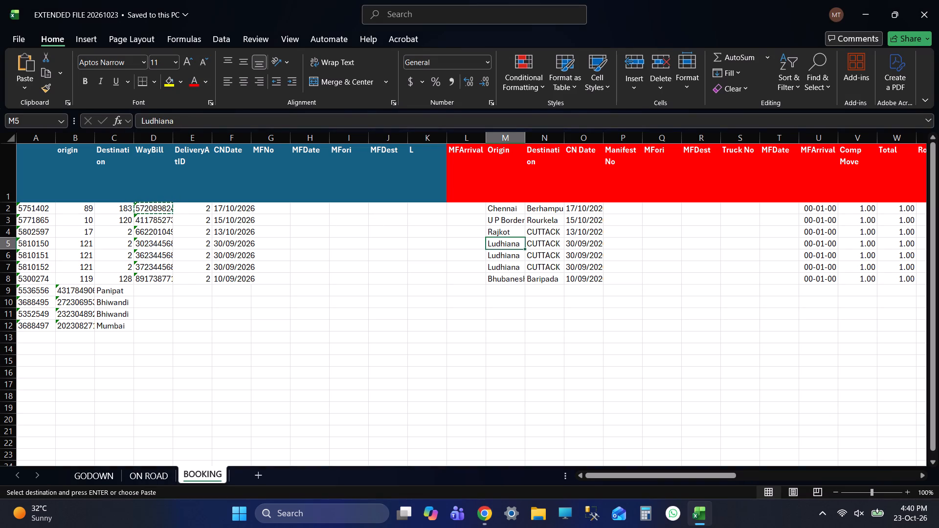
key(shift+Tab)
key(shift+Tab)
key(shift+Tab)
key(shift+Tab)
key(shift+Tab)
key(shift+Tab)
key(shift+Tab)
key(shift+Tab)
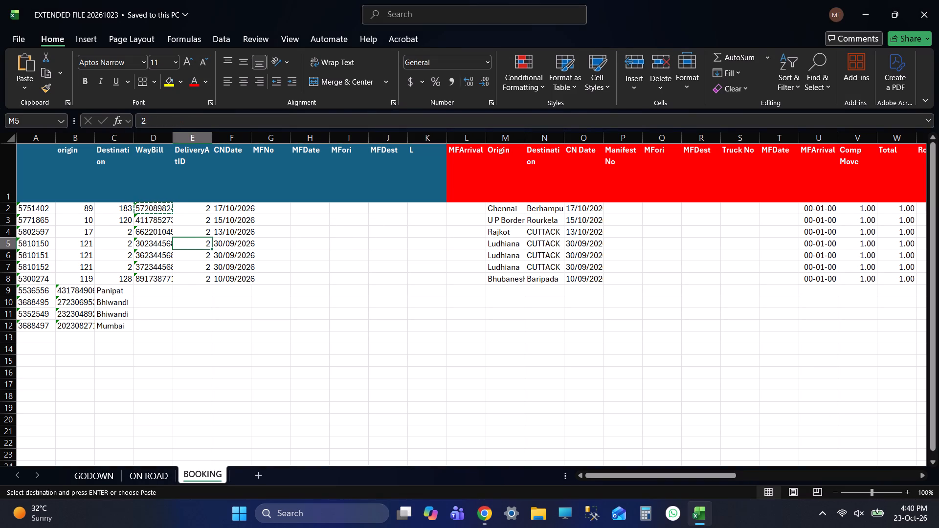
key(shift+Tab)
key(ctrl+c)
key(alt+Tab)
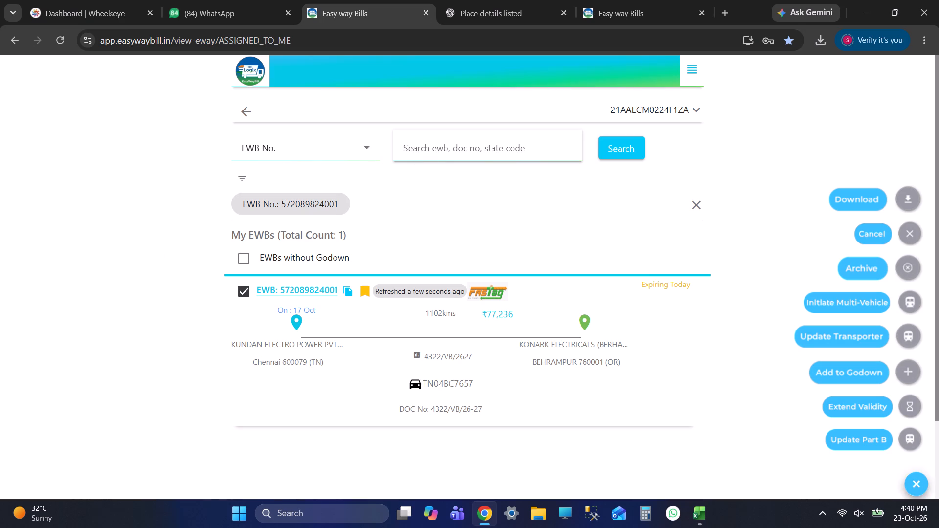
double_click(467, 151)
key(ctrl+v)
click(626, 144)
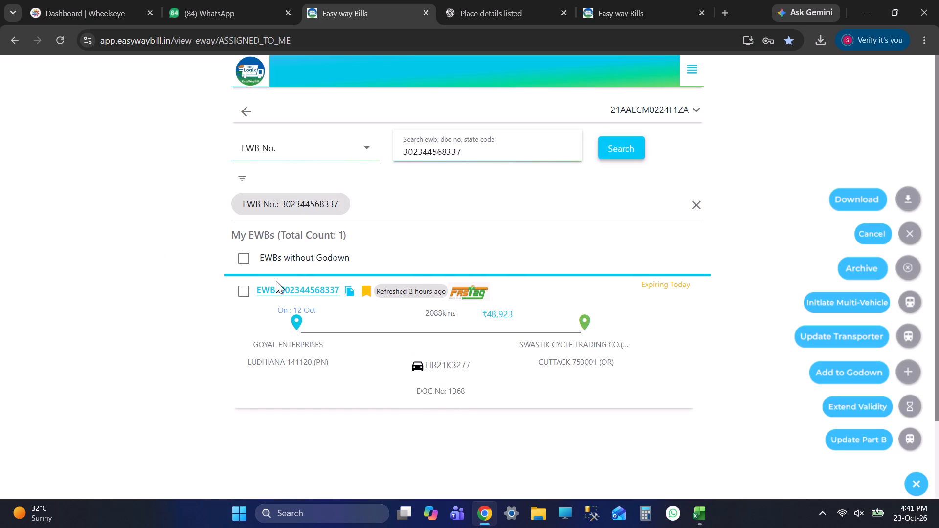
click(253, 291)
click(920, 490)
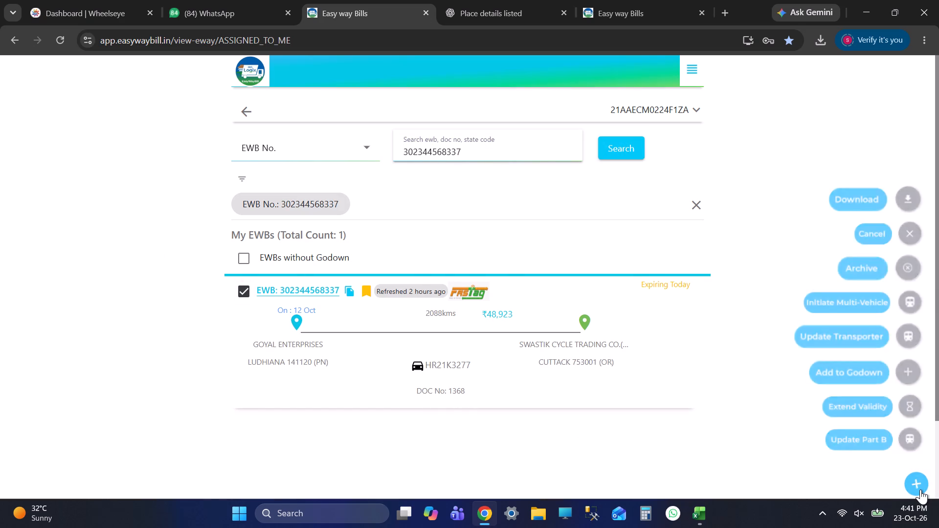
click(920, 489)
key(alt+Tab)
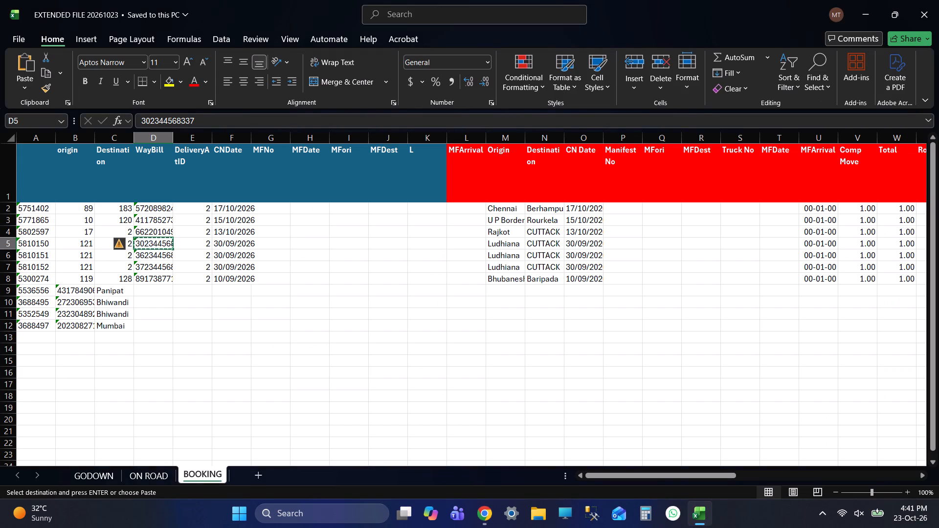
key(alt+Tab)
click(853, 374)
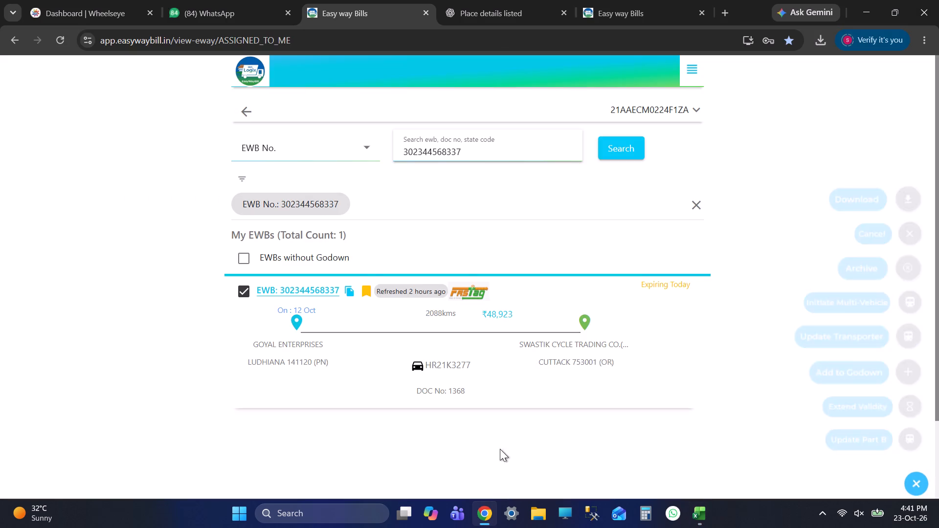
click(460, 447)
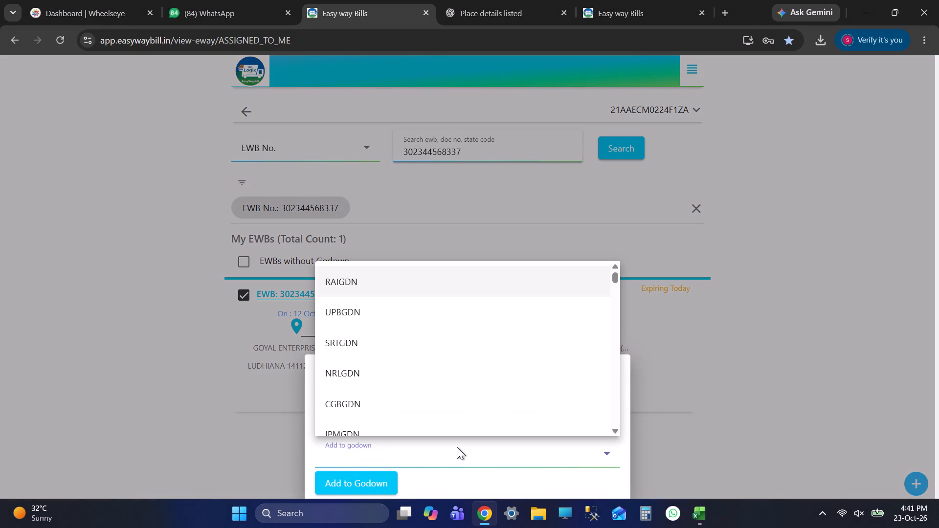
text(ld)
key(Return)
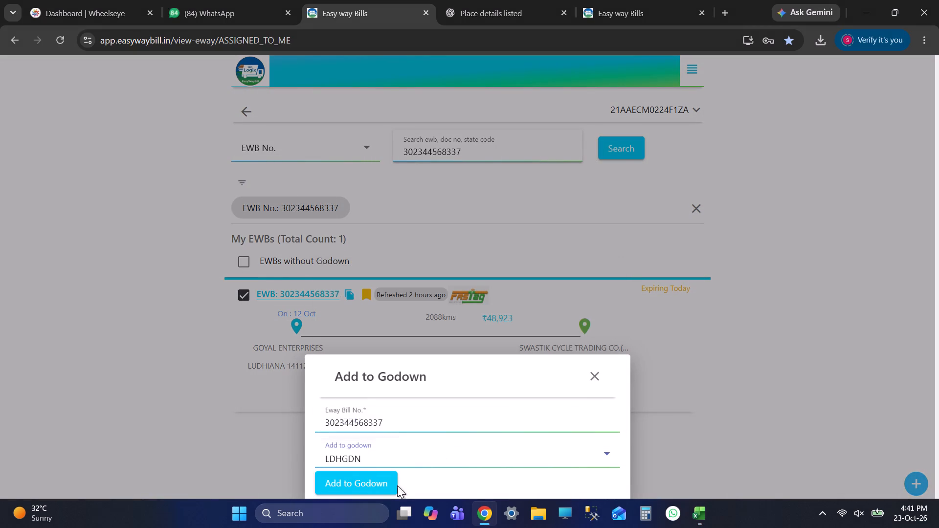
click(393, 483)
key(alt+Tab)
click(166, 76)
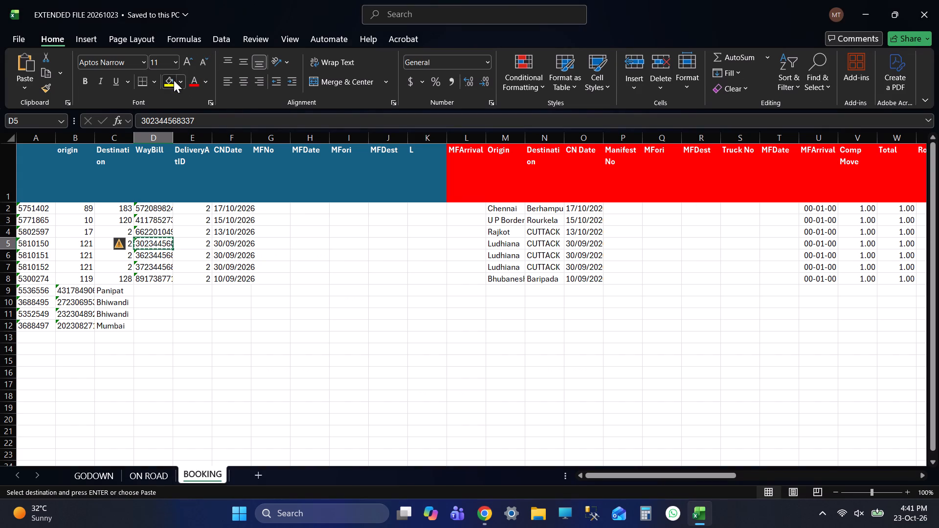
key(Down)
key(ctrl+c)
key(alt+Tab)
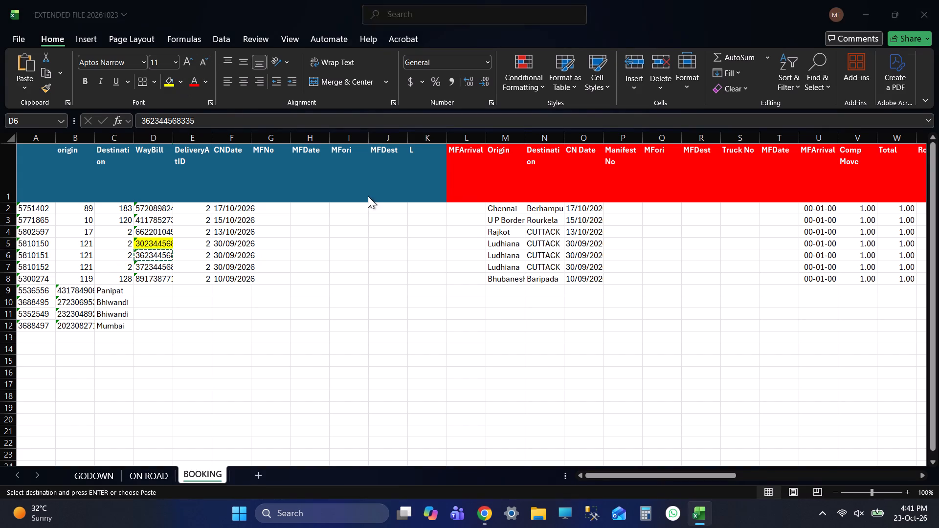
double_click(430, 148)
key(ctrl+v)
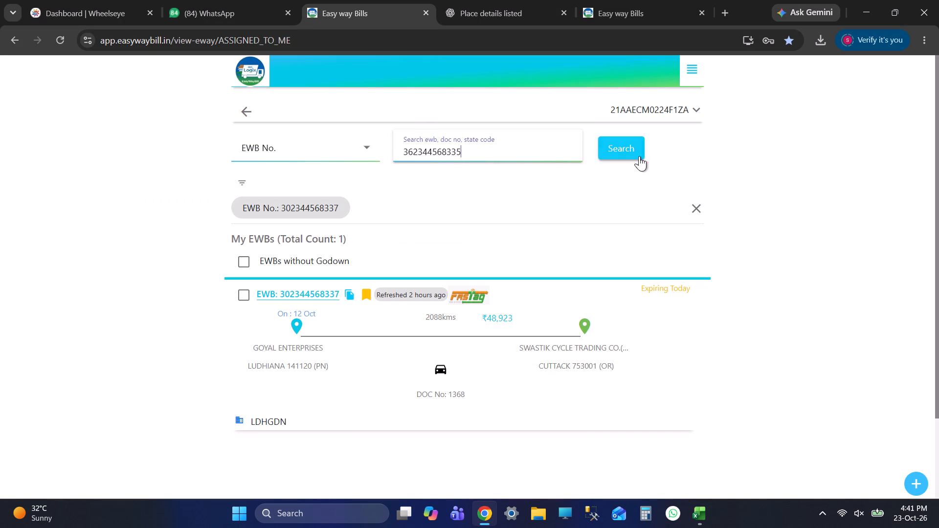
click(639, 156)
click(254, 299)
click(923, 486)
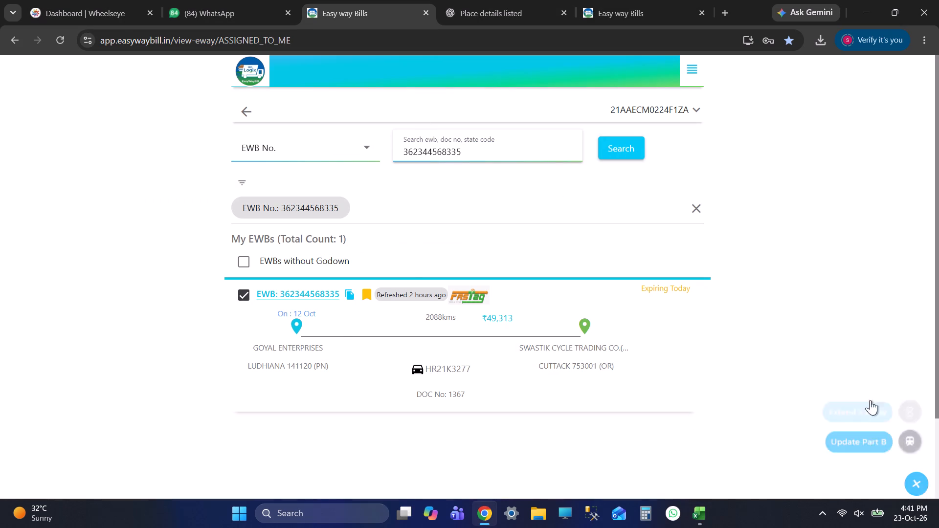
click(851, 368)
click(542, 463)
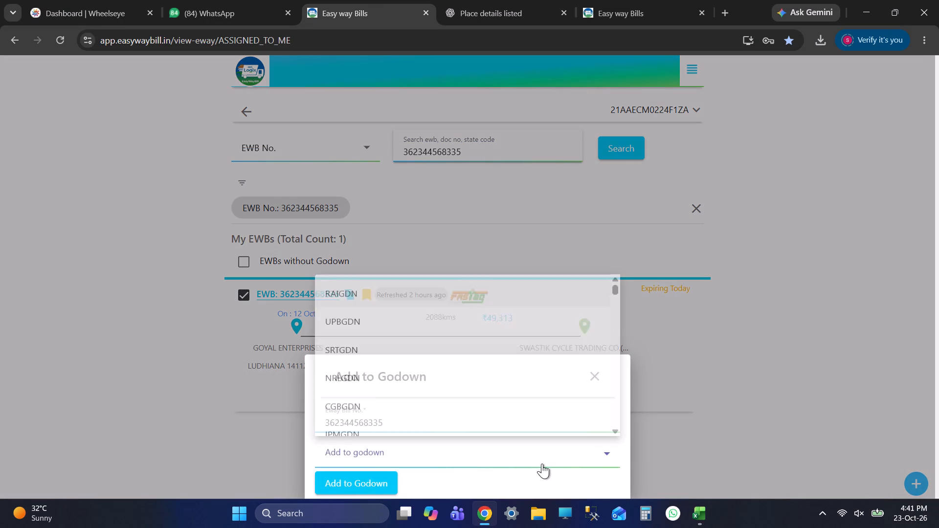
text(ld)
key(Return)
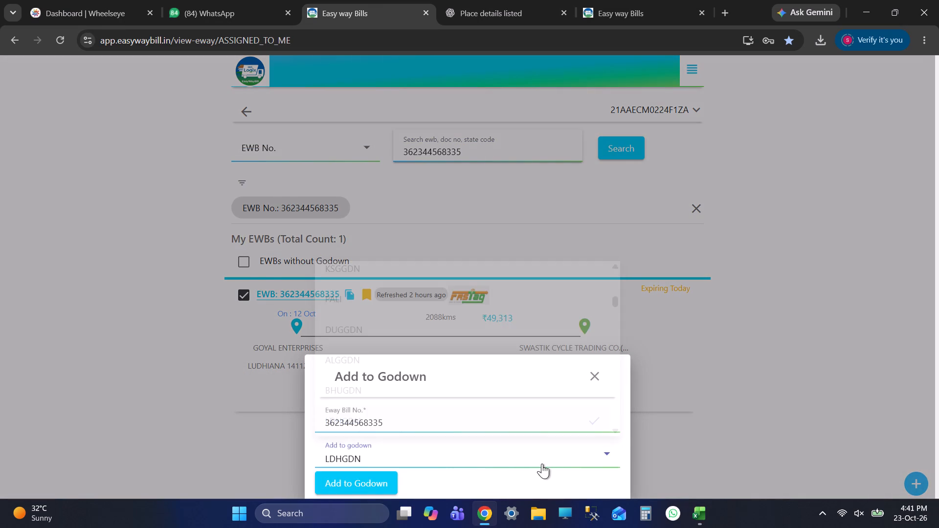
click(357, 487)
key(alt+Tab)
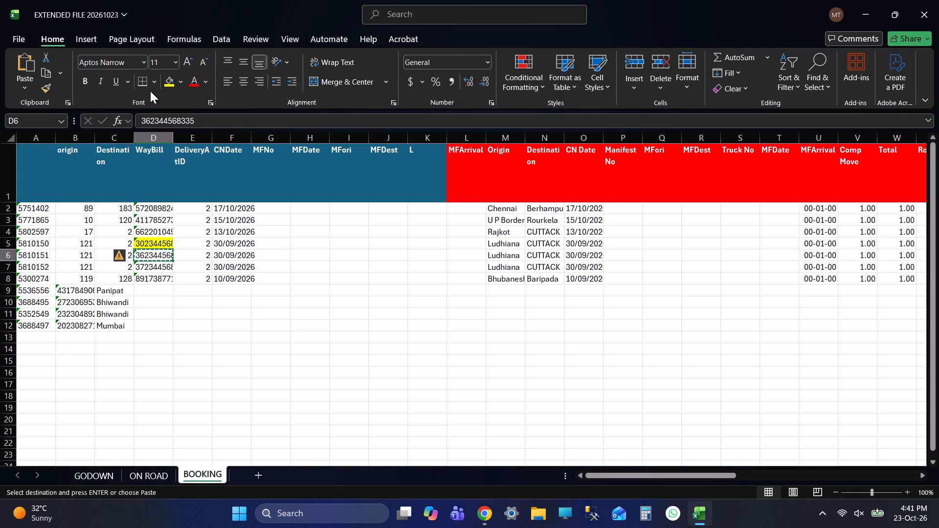
click(168, 82)
click(153, 267)
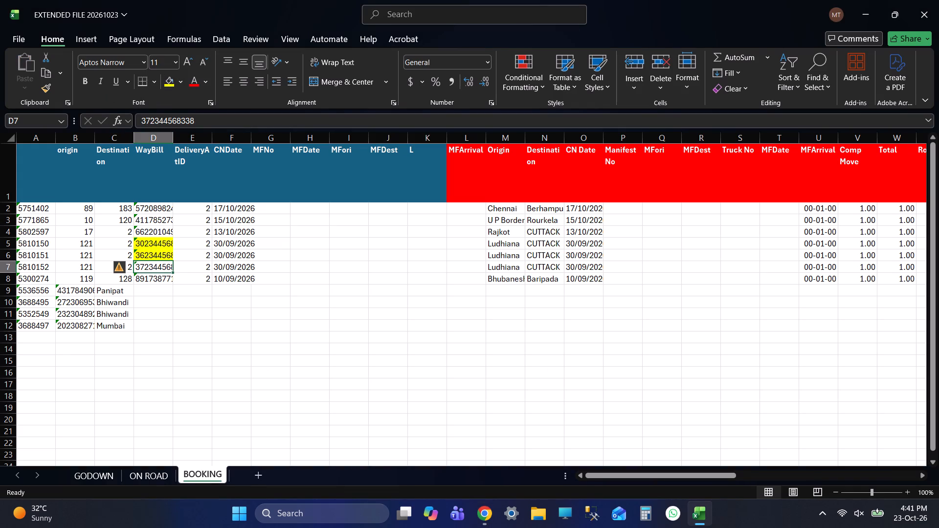
key(ctrl+c)
key(alt+Tab)
double_click(493, 157)
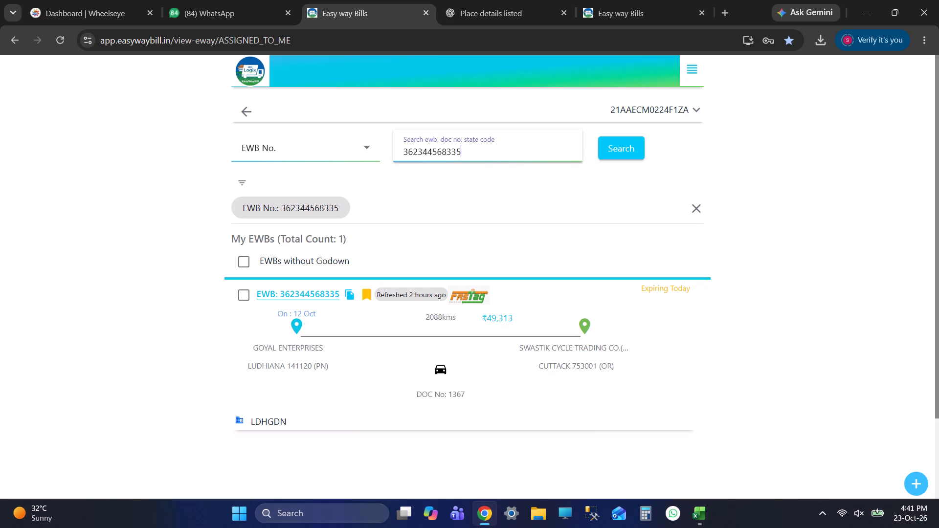
key(ctrl+v)
click(638, 140)
click(235, 299)
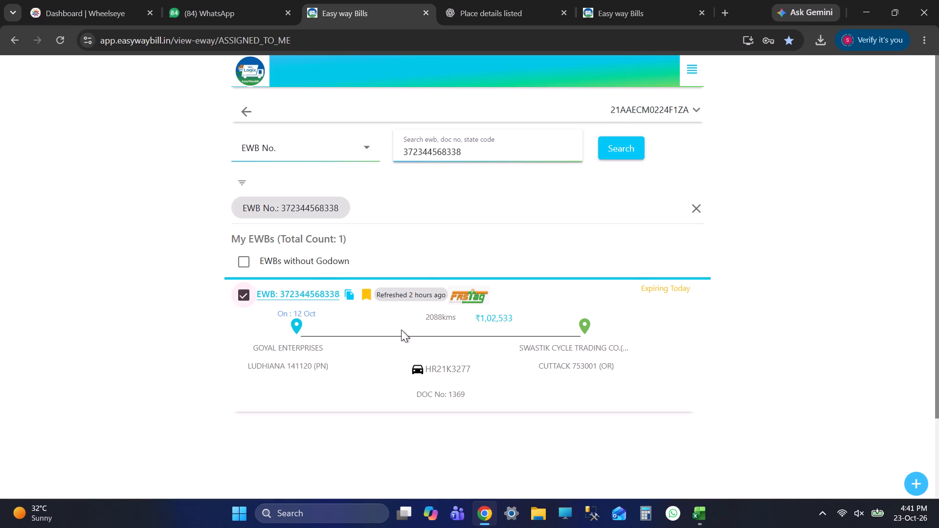
click(911, 490)
click(858, 377)
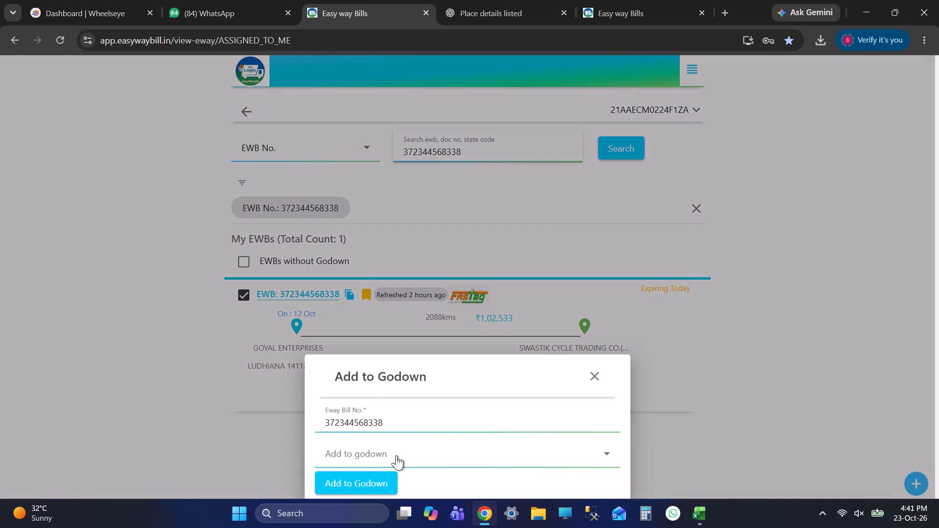
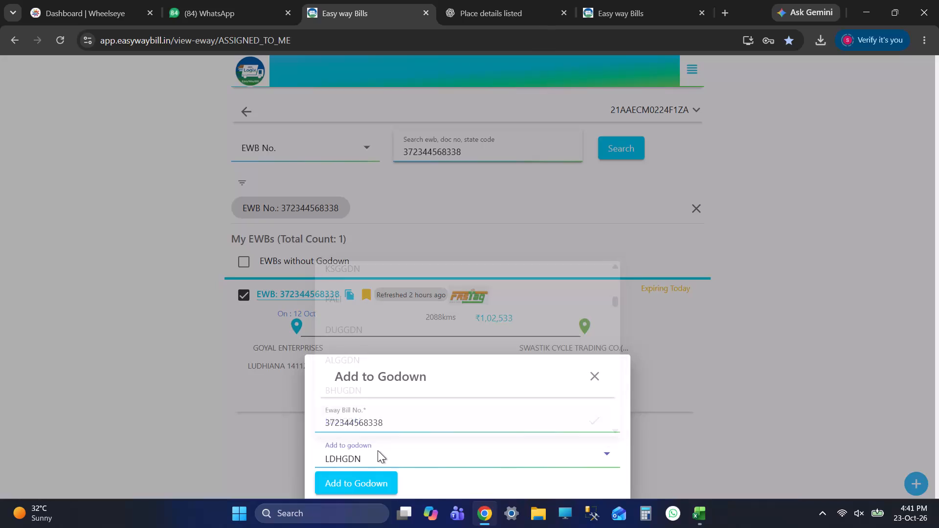
click(378, 496)
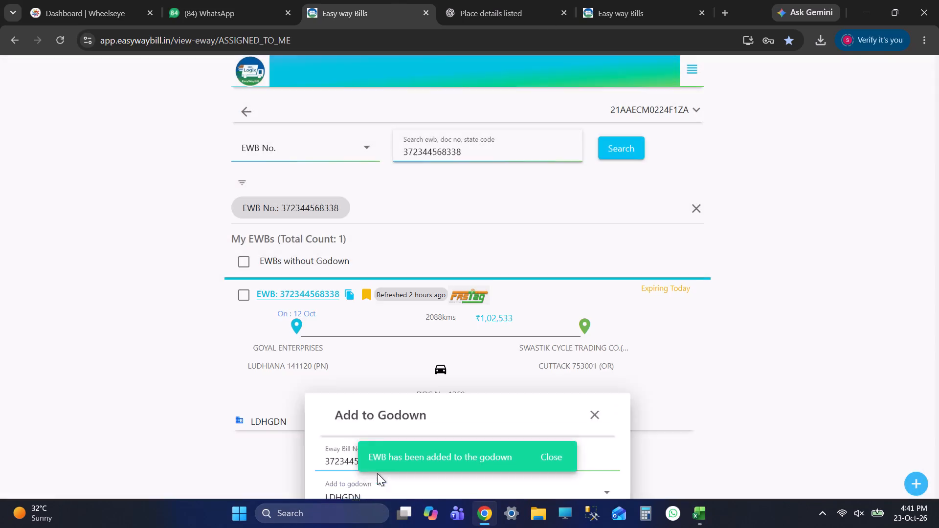
key(alt+Tab)
click(173, 80)
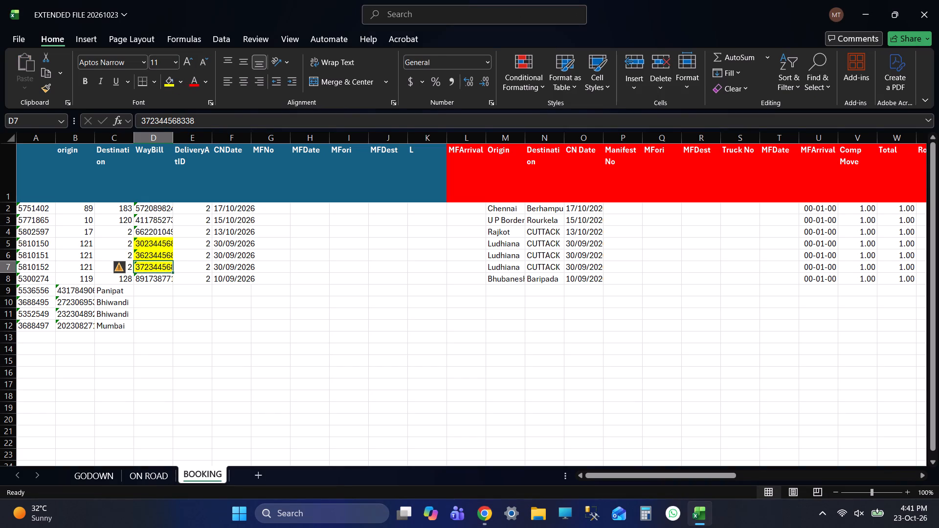
click(147, 283)
key(ctrl+c)
key(alt+Tab)
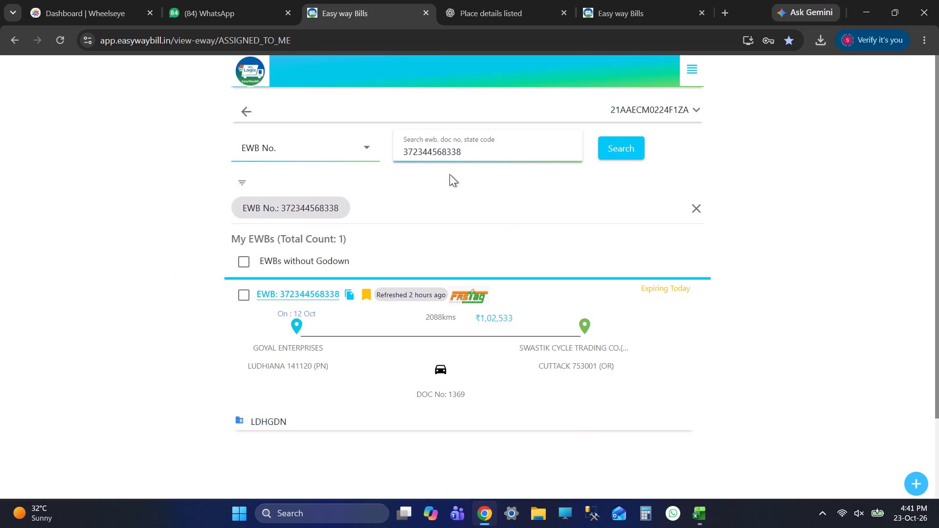
double_click(449, 160)
double_click(454, 148)
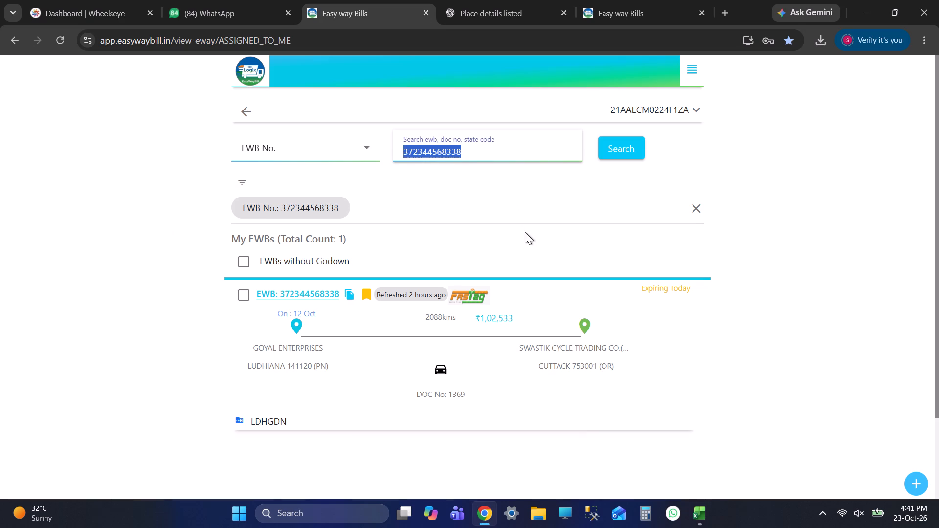
key(ctrl+v)
click(600, 149)
click(245, 304)
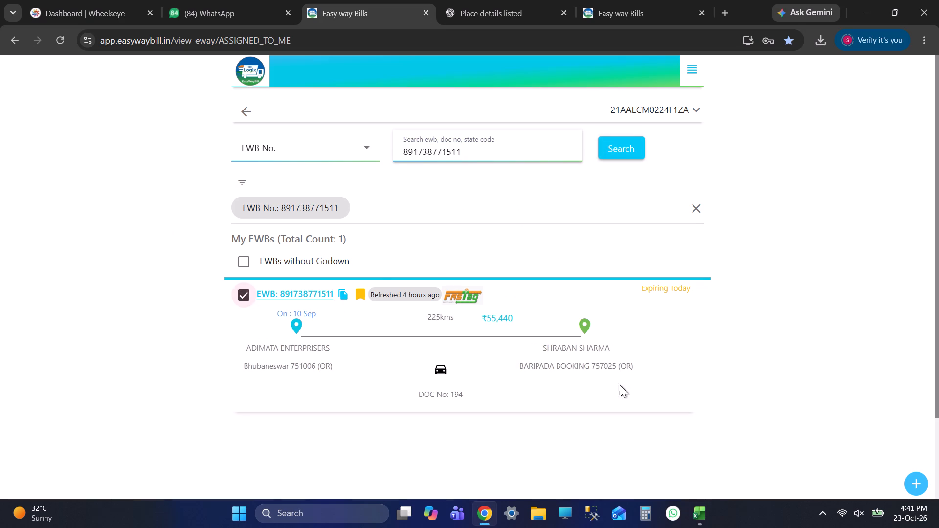
click(915, 484)
click(848, 366)
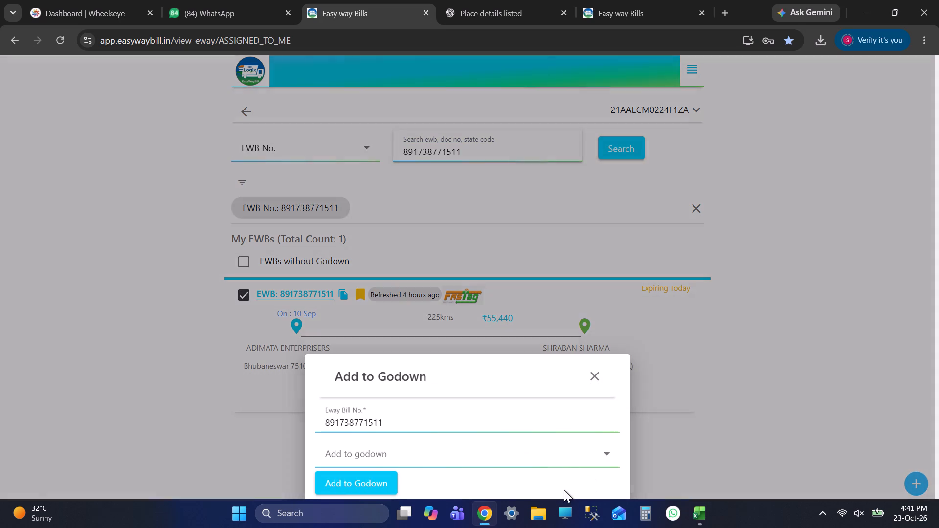
click(515, 464)
text(bhu)
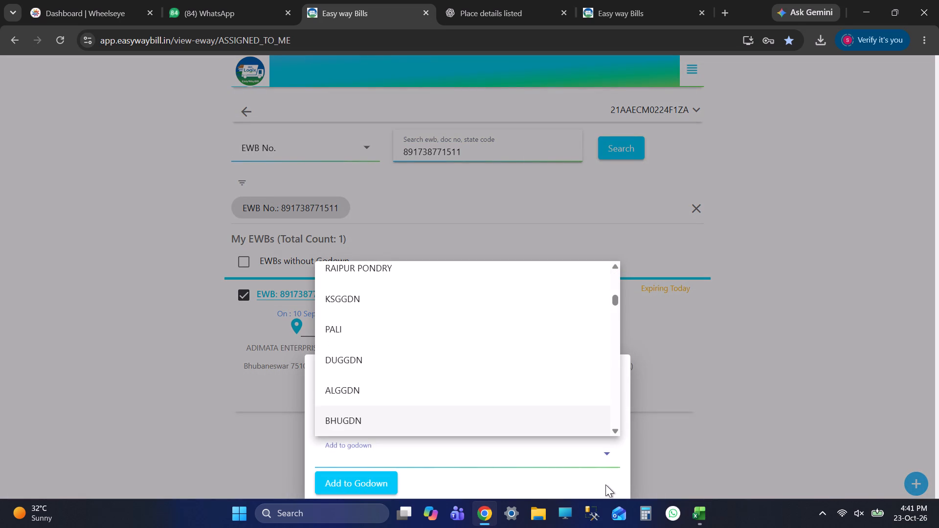
key(Return)
click(328, 476)
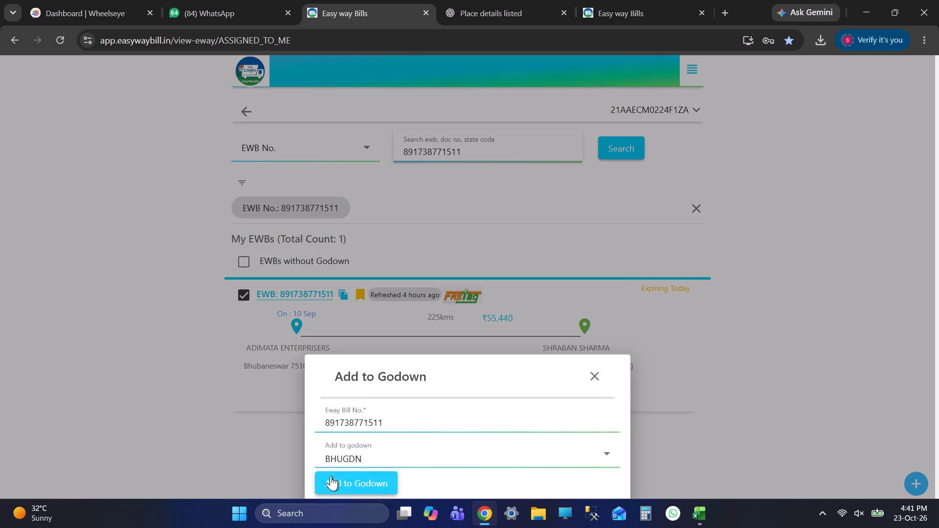
key(alt+Tab)
click(164, 72)
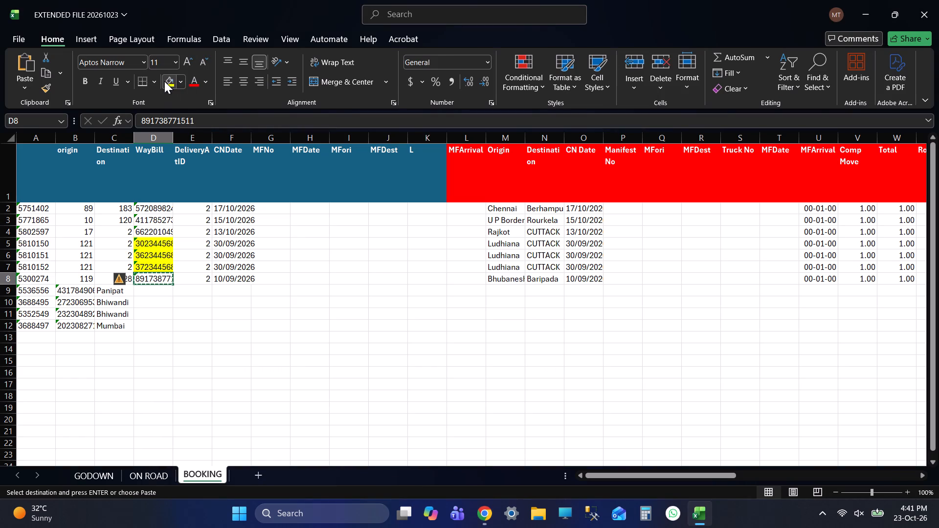
click(164, 81)
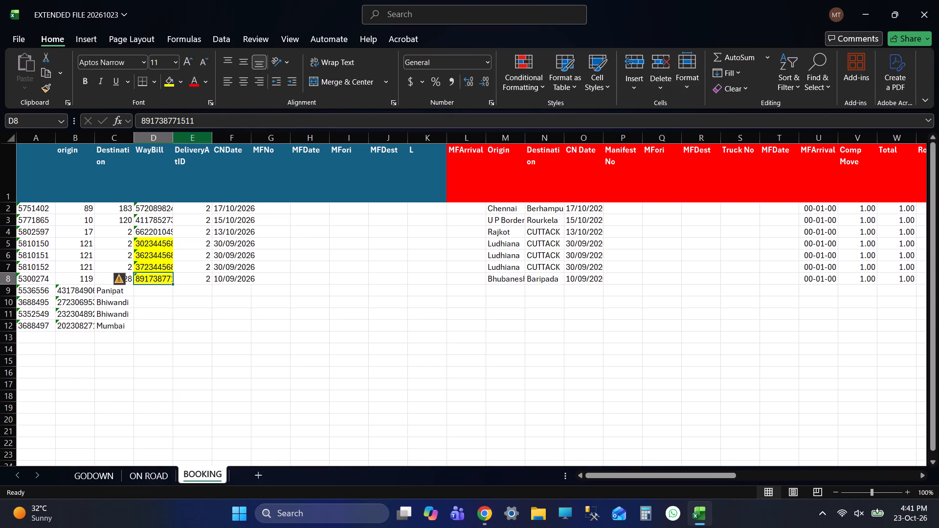
click(78, 305)
click(84, 294)
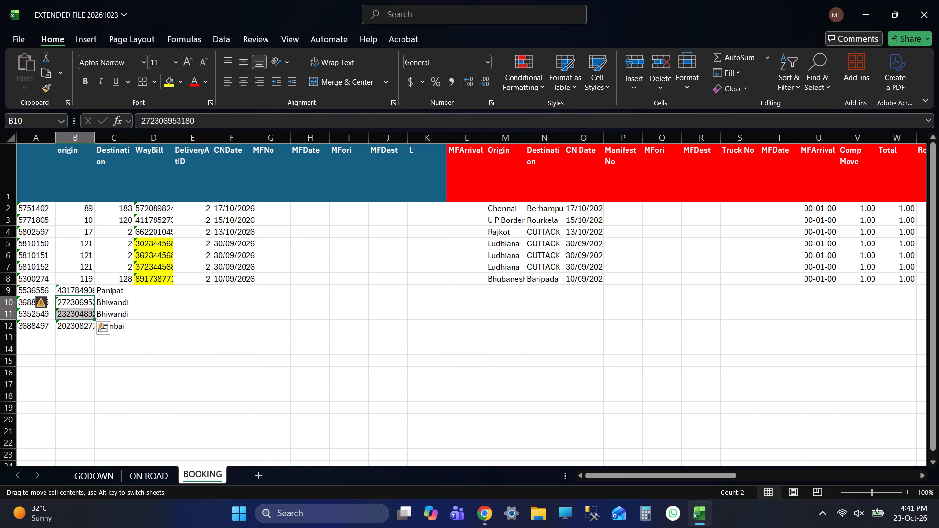
click(84, 305)
key(ctrl+c)
key(ctrl+c)
key(alt+Tab)
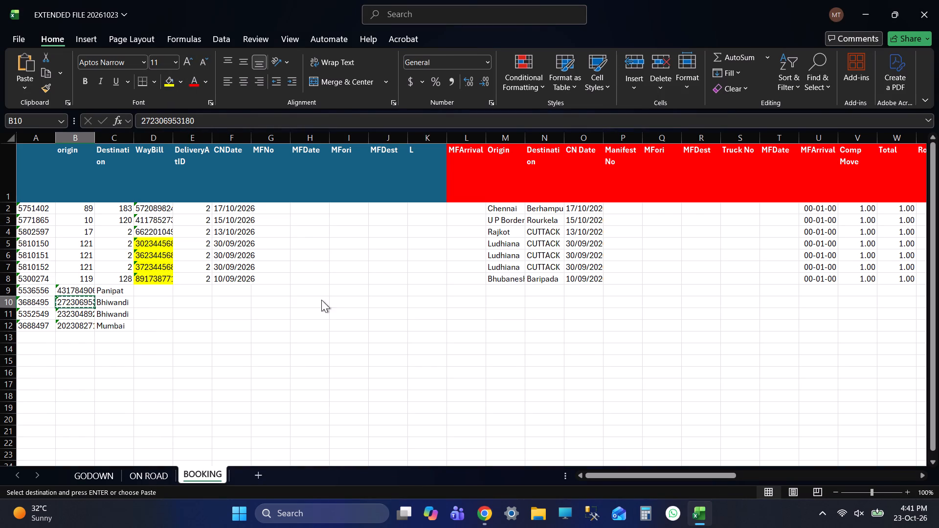
double_click(433, 158)
key(ctrl+v)
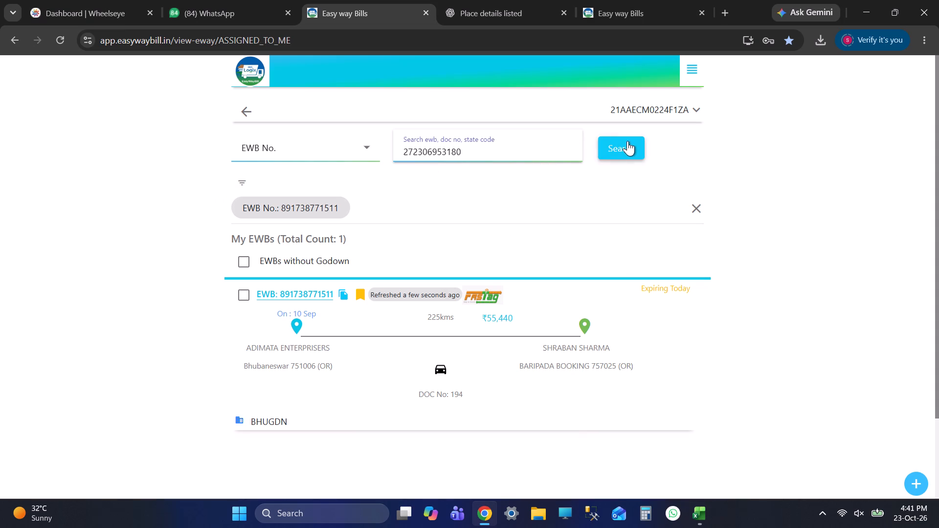
click(622, 139)
click(236, 286)
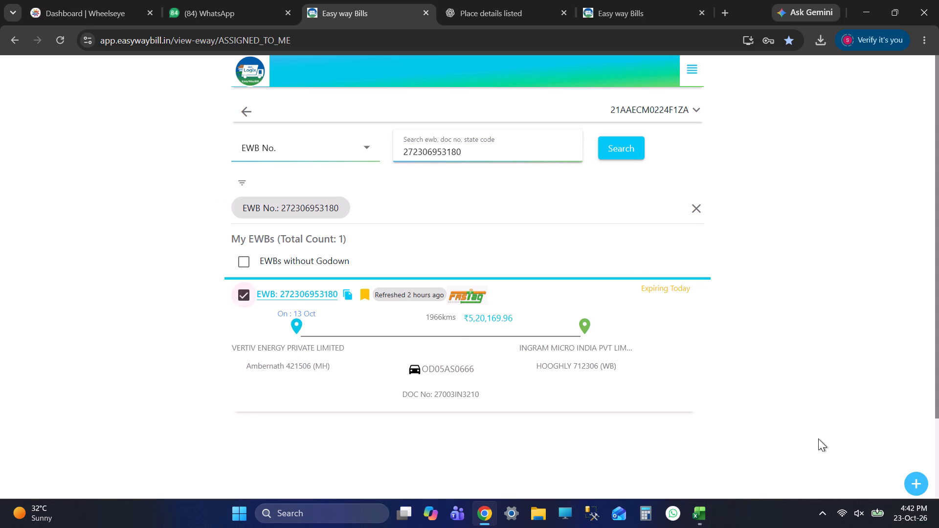
click(906, 467)
click(923, 486)
click(853, 363)
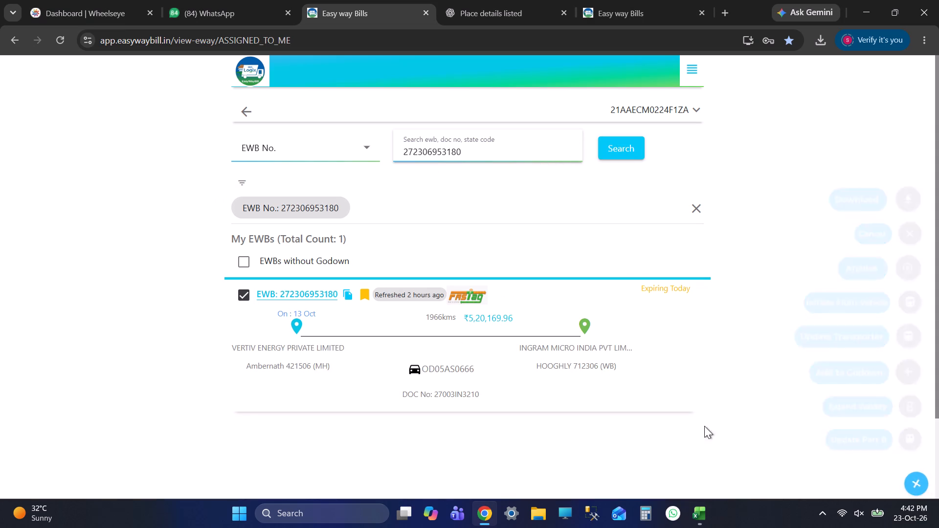
click(491, 460)
text(bw)
key(Return)
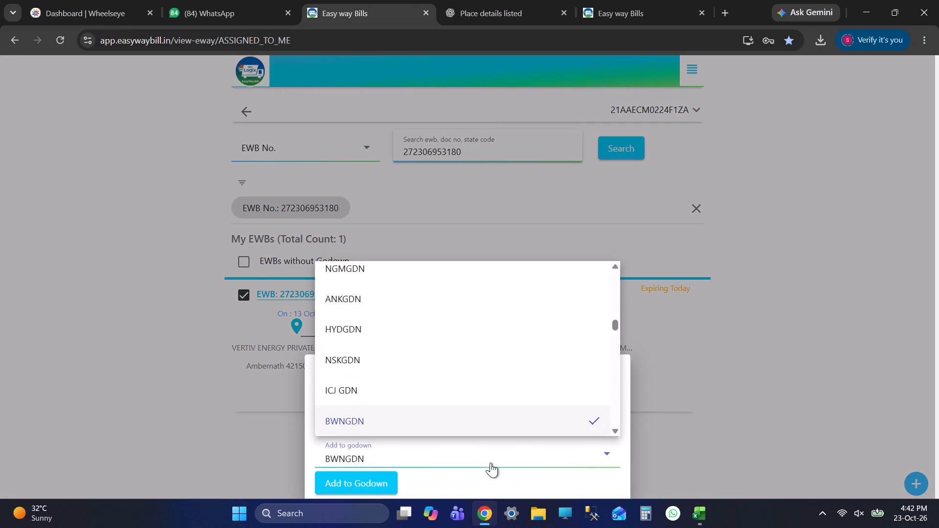
scroll(491, 462, up, 1)
click(374, 476)
key(alt+Tab)
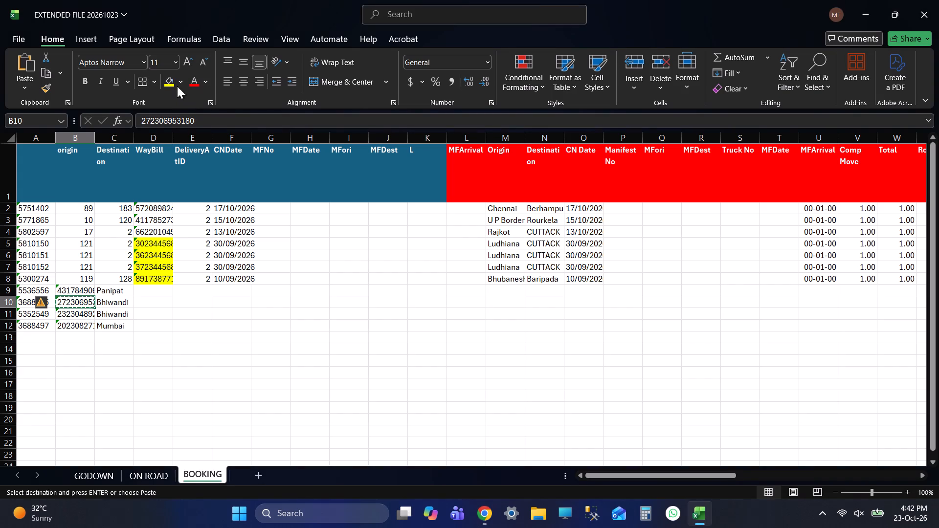
drag(165, 79, 168, 83)
key(Down)
key(ctrl+c)
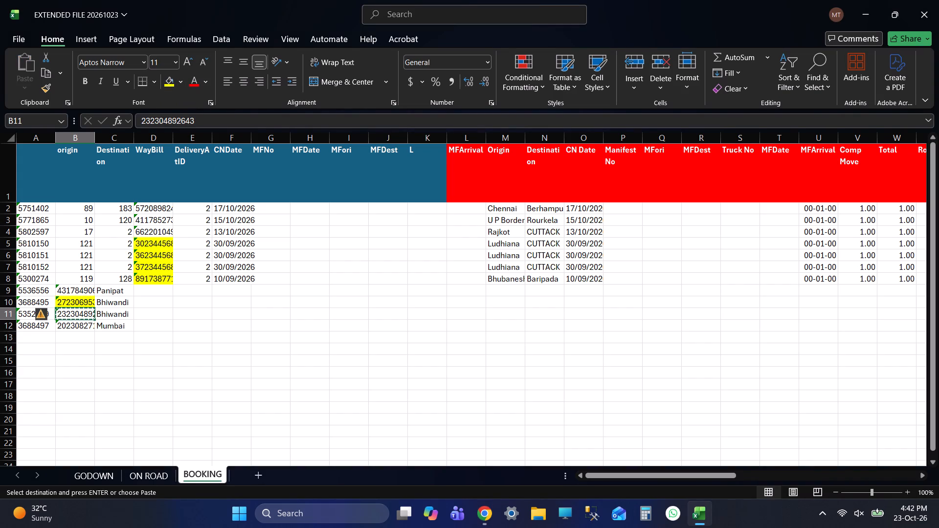
key(alt+Tab)
click(552, 163)
double_click(537, 152)
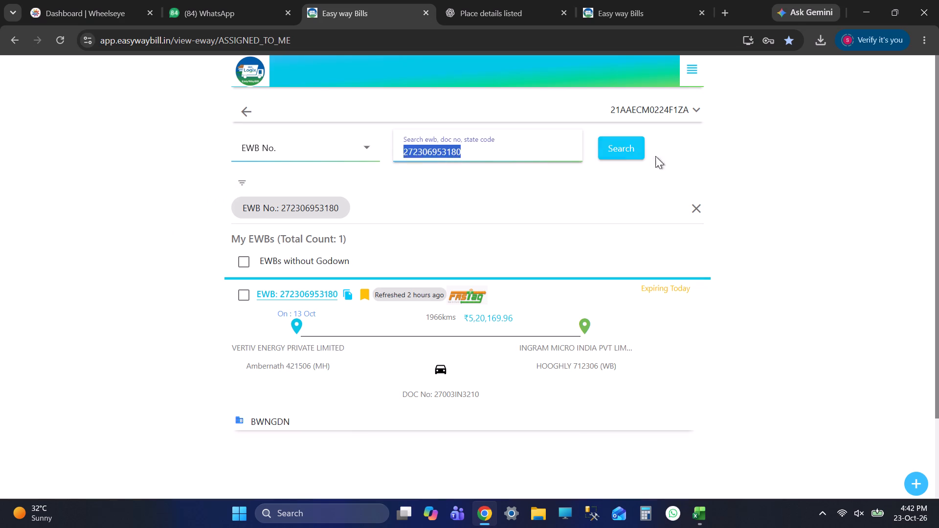
key(ctrl+v)
click(628, 145)
click(247, 298)
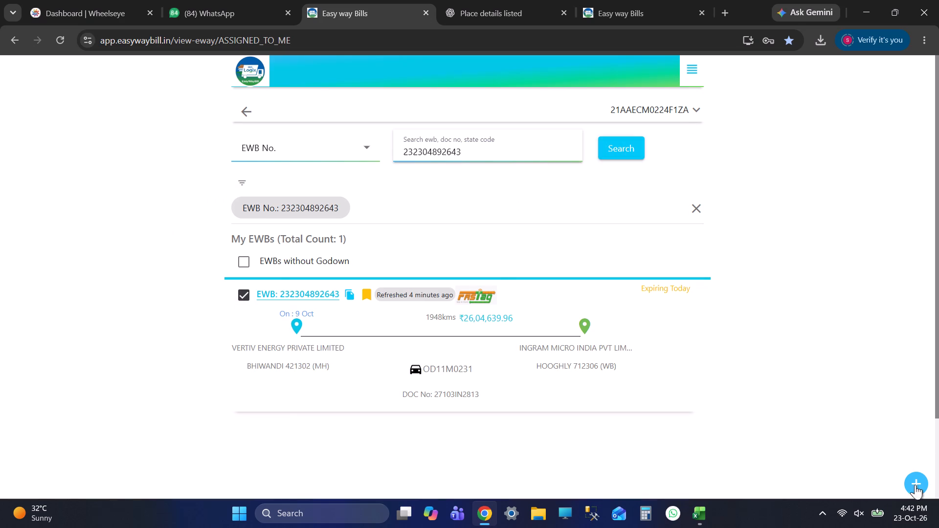
click(910, 481)
click(850, 382)
click(492, 463)
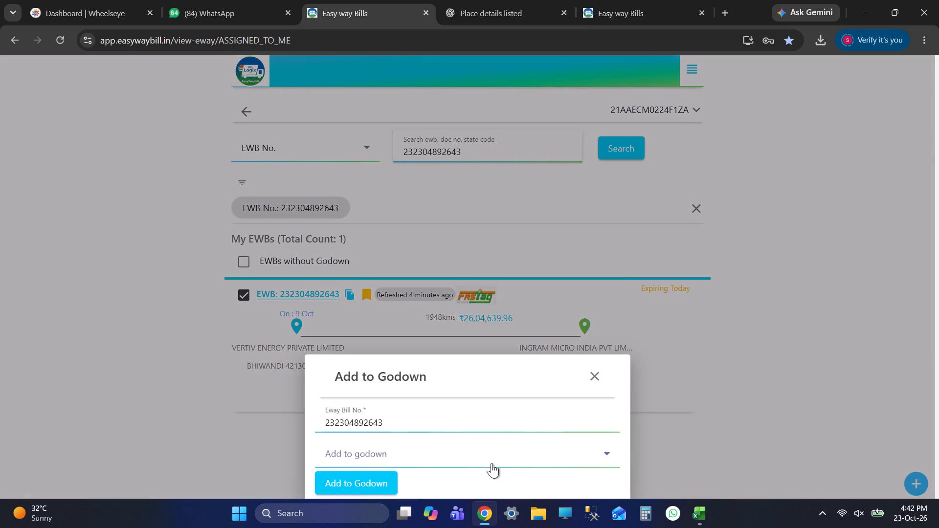
text(bw)
key(Return)
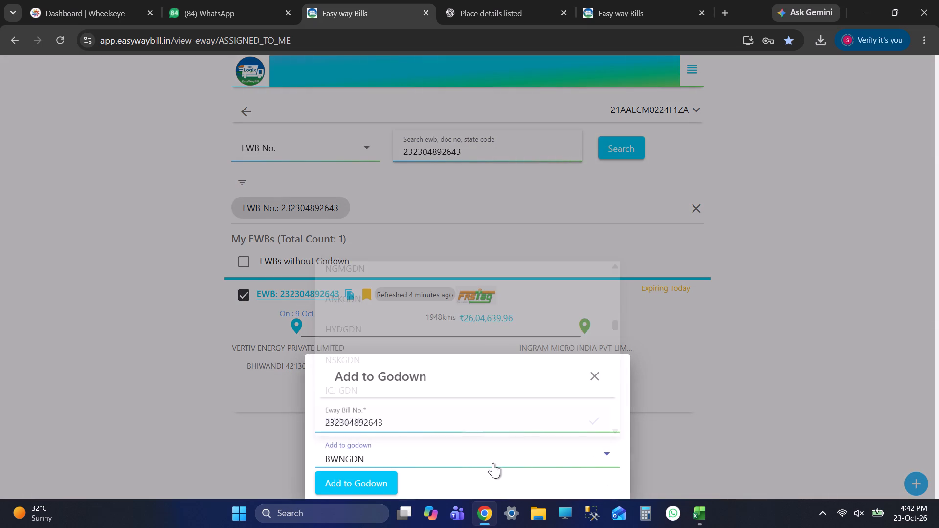
click(359, 468)
key(alt+Tab)
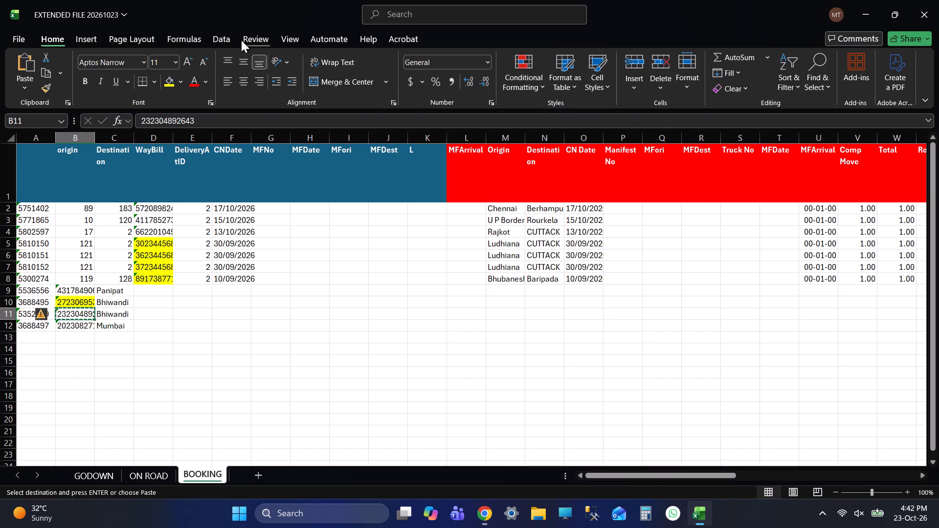
click(162, 78)
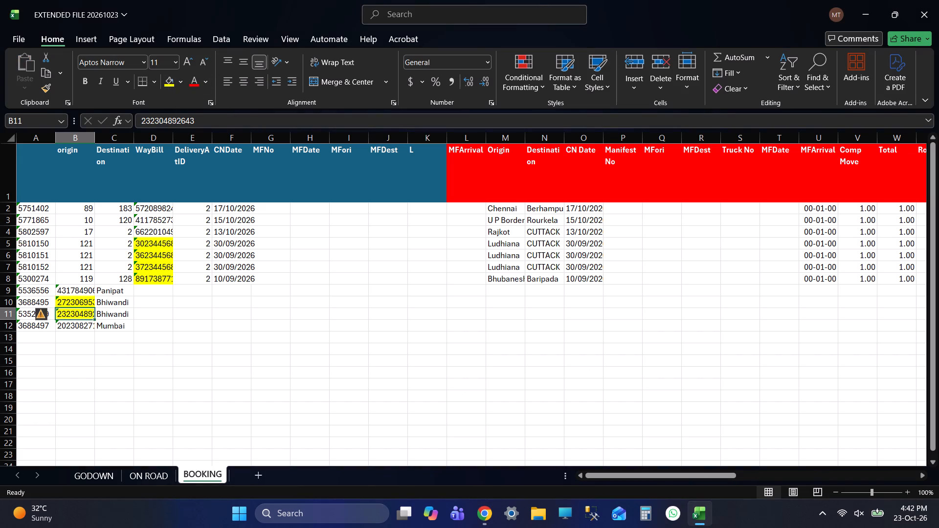
click(81, 327)
key(ctrl+c)
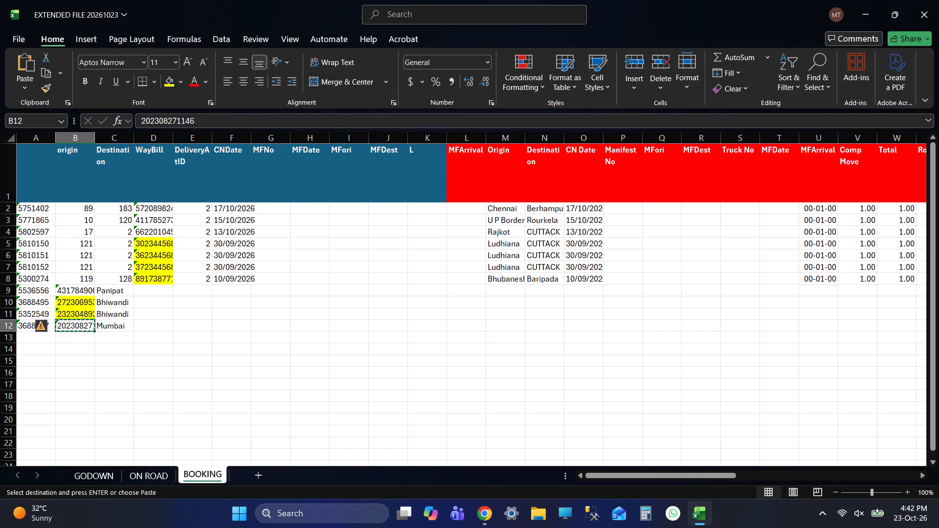
key(alt+Tab)
double_click(471, 151)
key(ctrl+v)
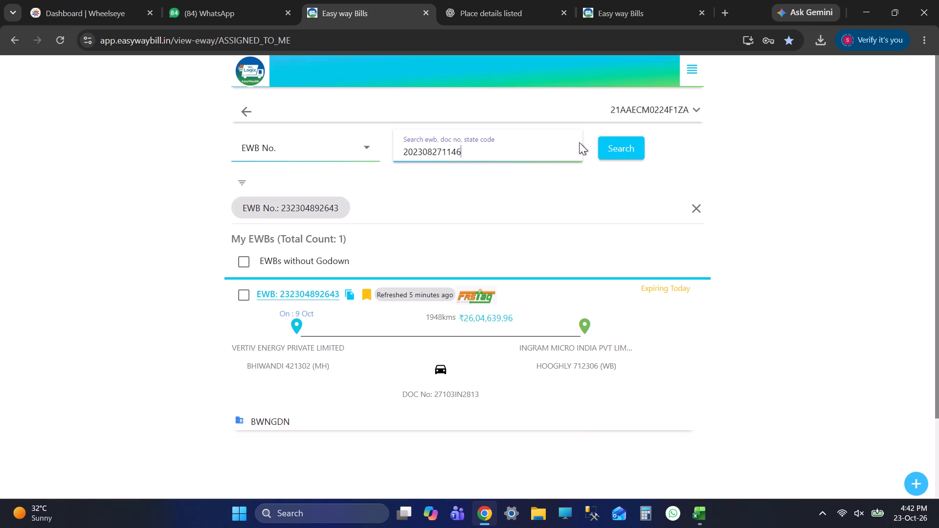
click(628, 149)
click(248, 296)
click(911, 484)
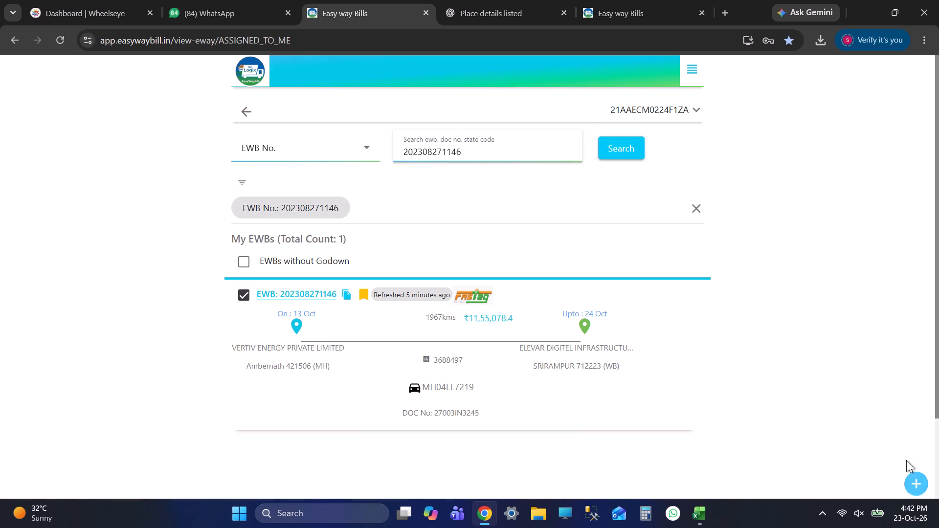
click(857, 190)
key(alt+Tab)
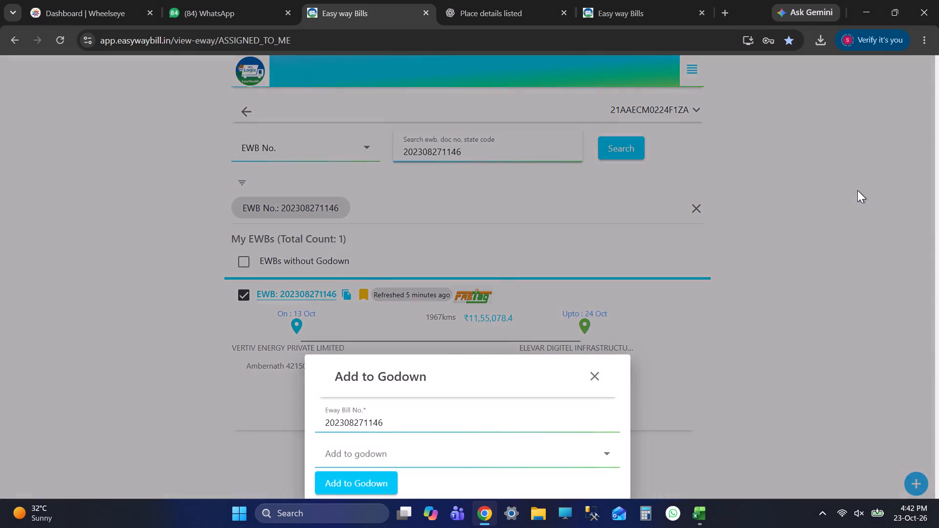
key(alt+Tab)
click(398, 455)
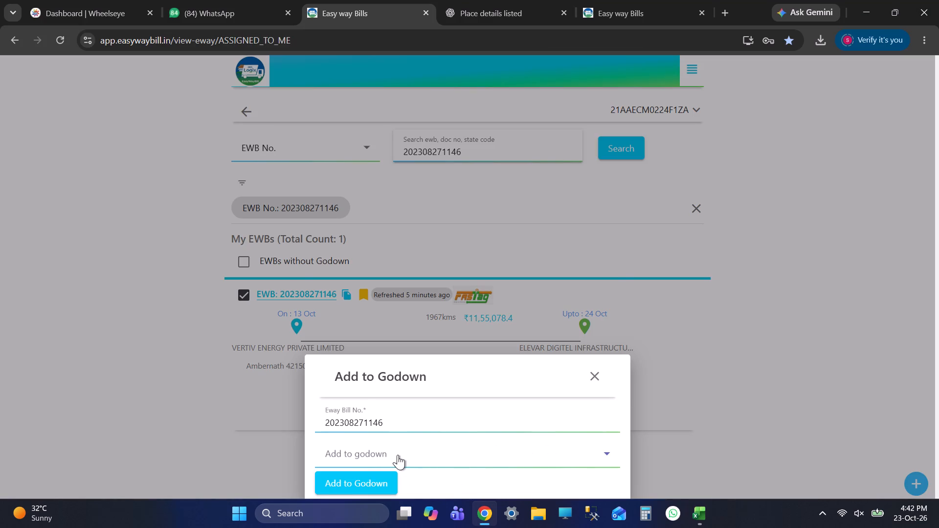
text(mu)
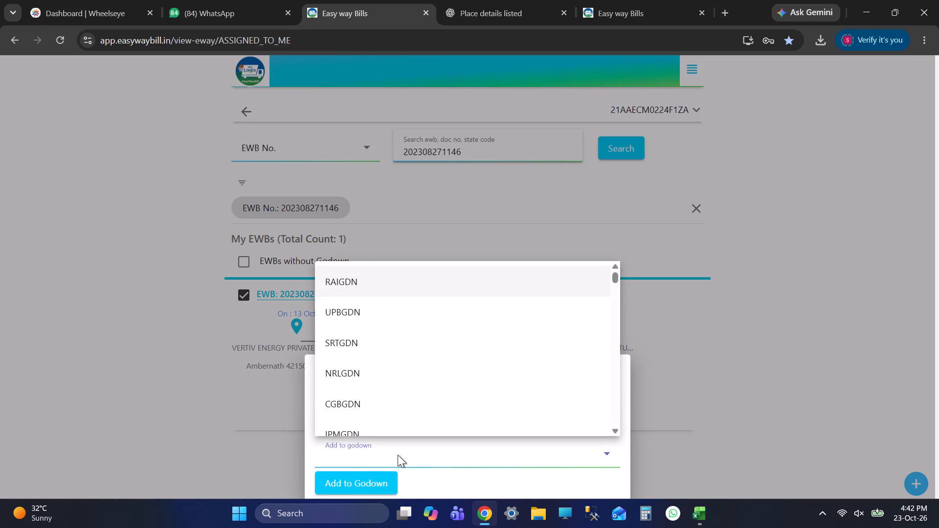
key(Return)
click(342, 494)
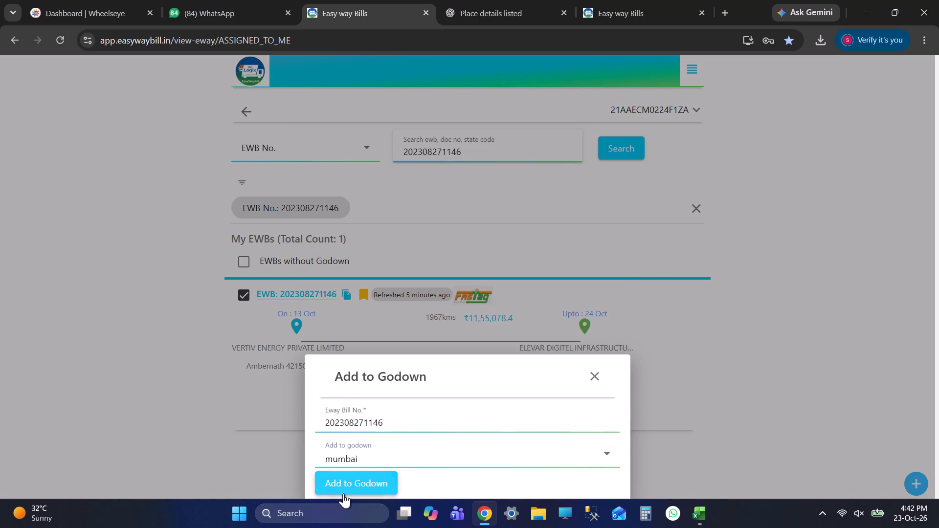
key(alt+Tab)
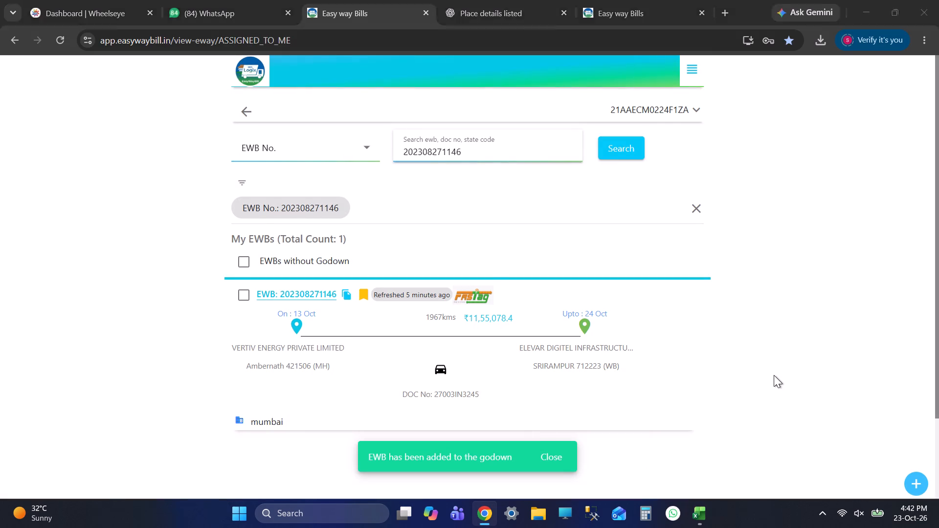
key(alt+Tab)
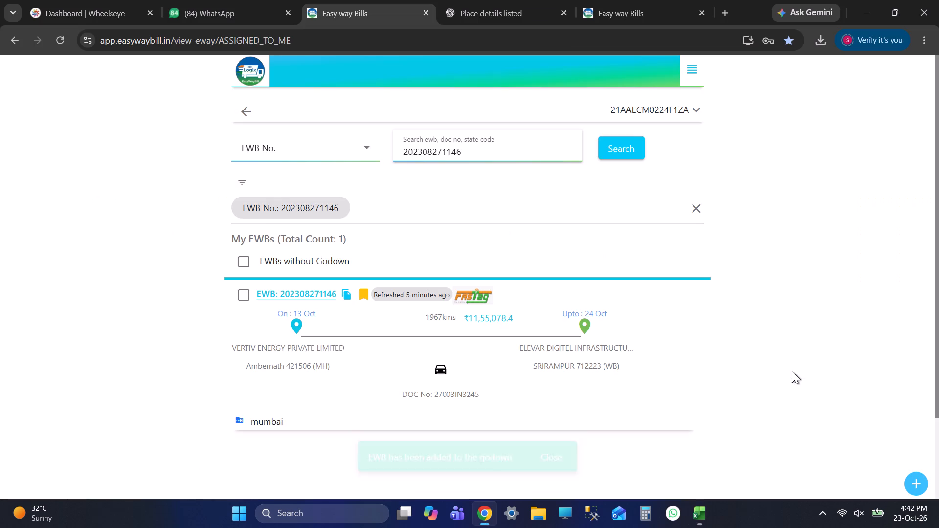
key(alt+Tab)
click(170, 85)
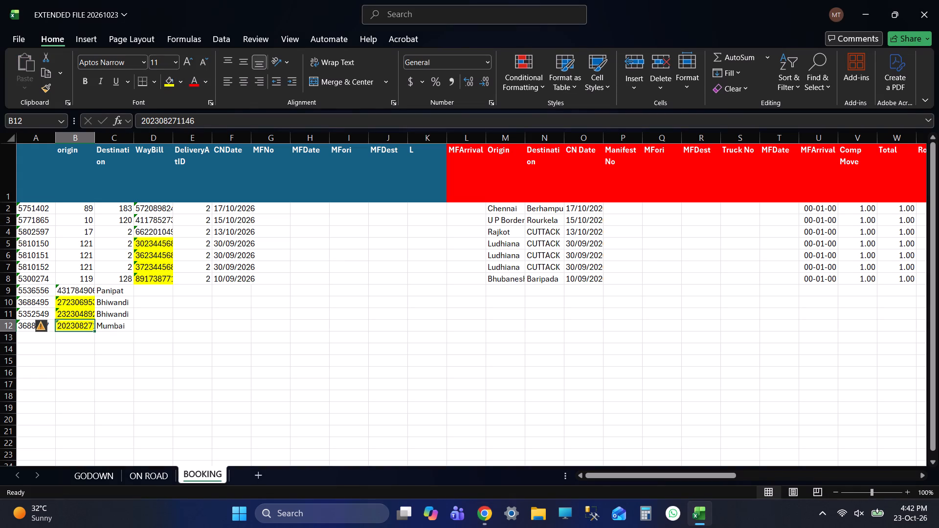
Save the workbook EXTENDED FILE 20261023.
click(296, 259)
key(ctrl+s)
click(73, 288)
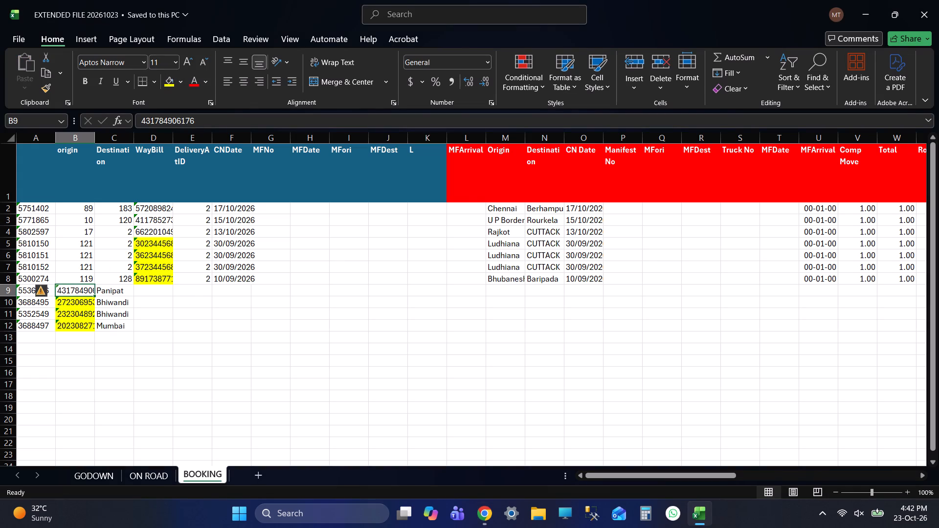
key(ctrl+c)
key(alt+Tab)
double_click(447, 155)
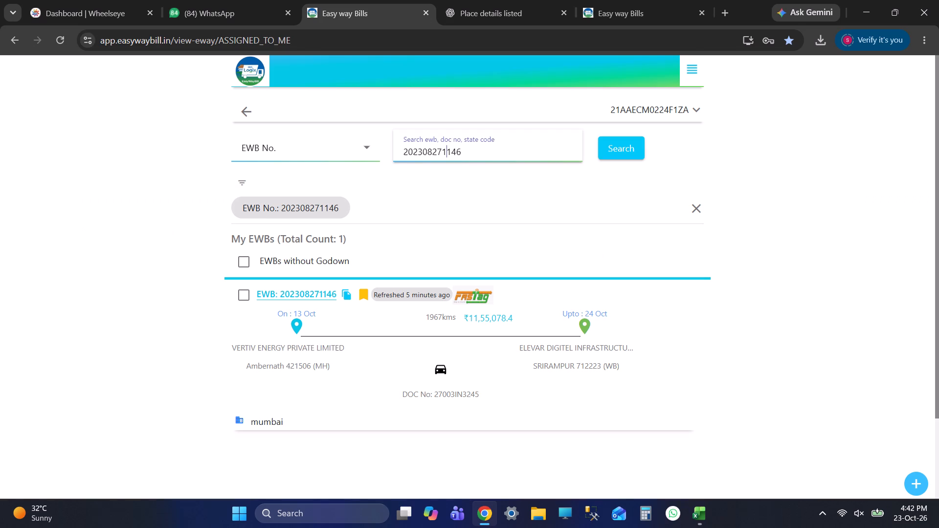
key(ctrl+v)
click(610, 143)
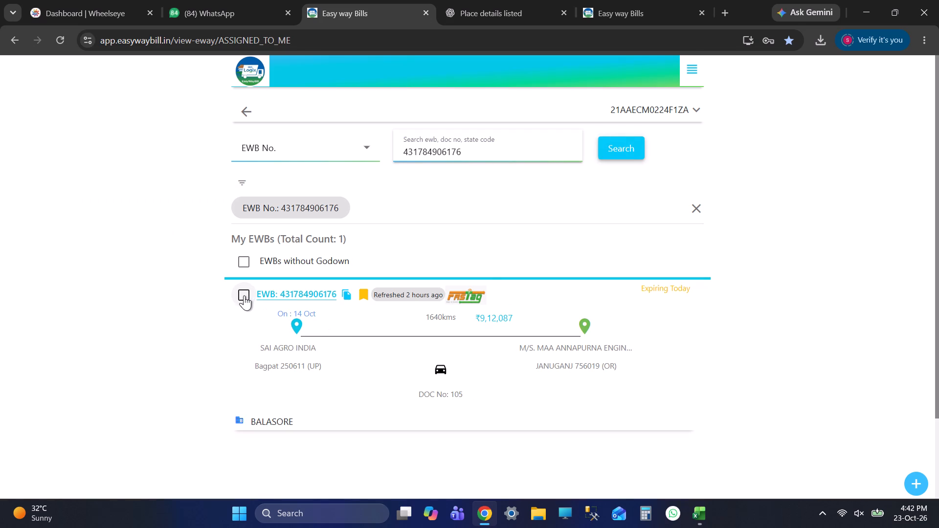
key(alt+Tab)
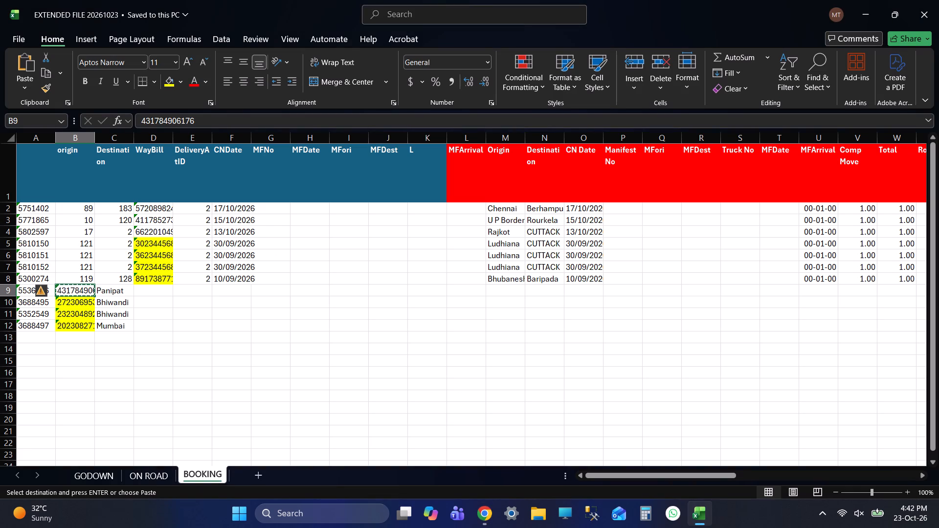
click(151, 221)
key(ctrl+c)
key(alt+Tab)
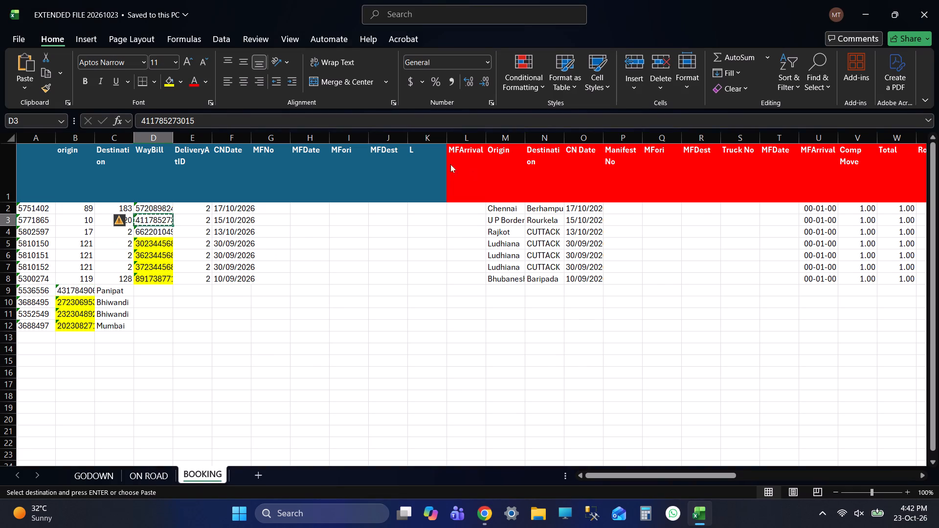
click(424, 163)
double_click(429, 145)
key(ctrl+v)
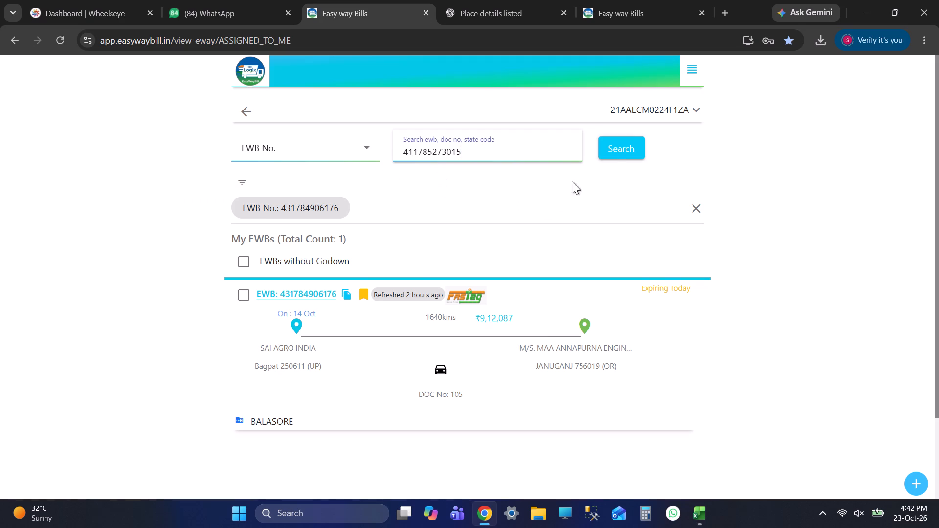
click(611, 155)
drag(235, 280, 240, 280)
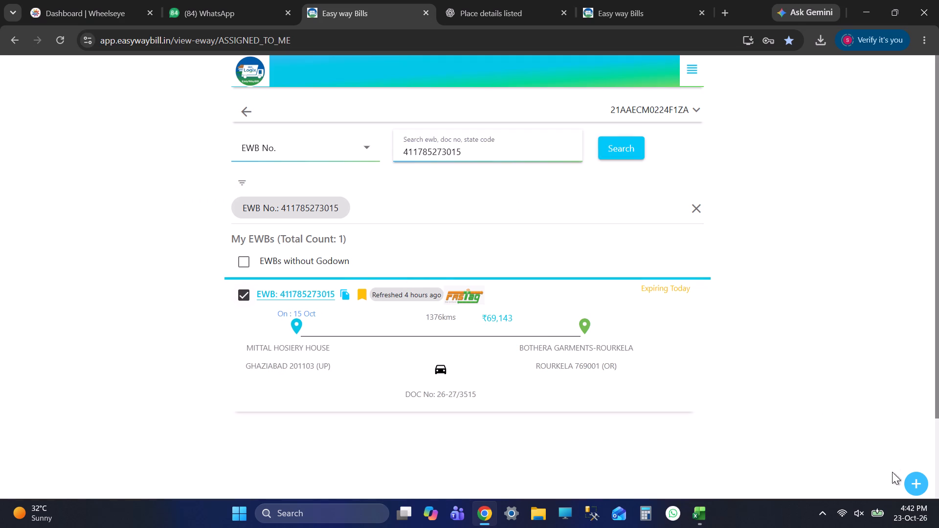
click(909, 485)
click(842, 370)
click(510, 451)
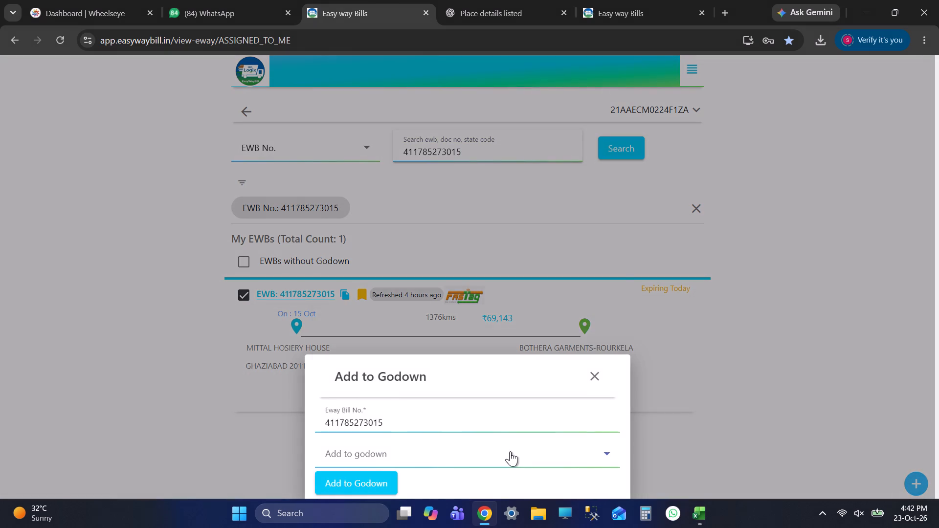
text(rj)
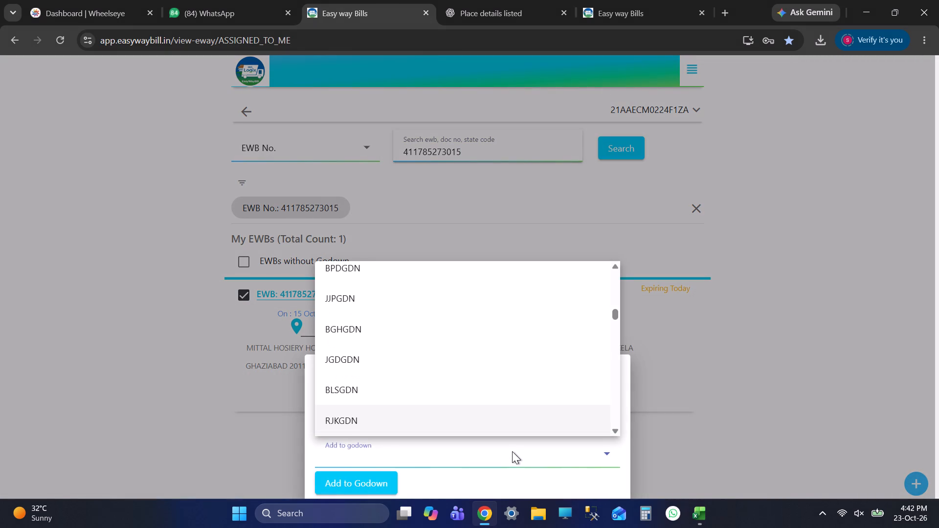
key(Return)
click(342, 484)
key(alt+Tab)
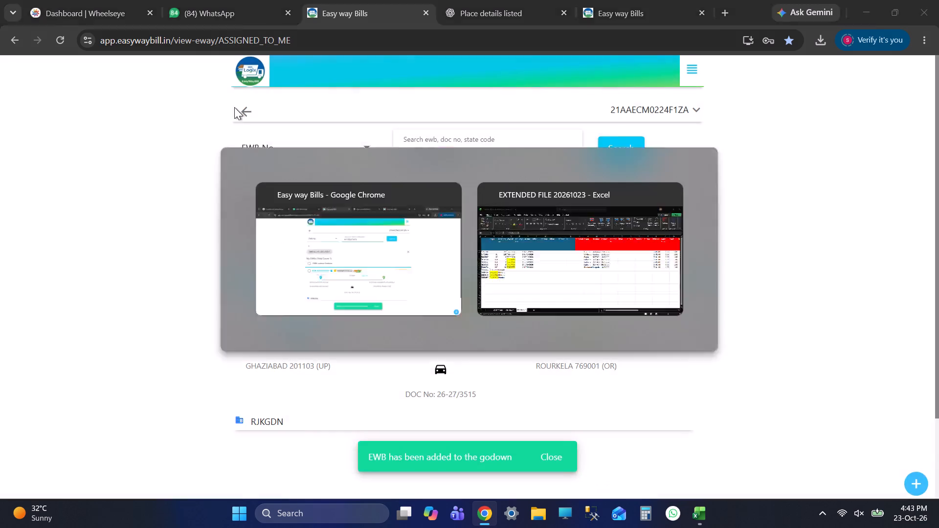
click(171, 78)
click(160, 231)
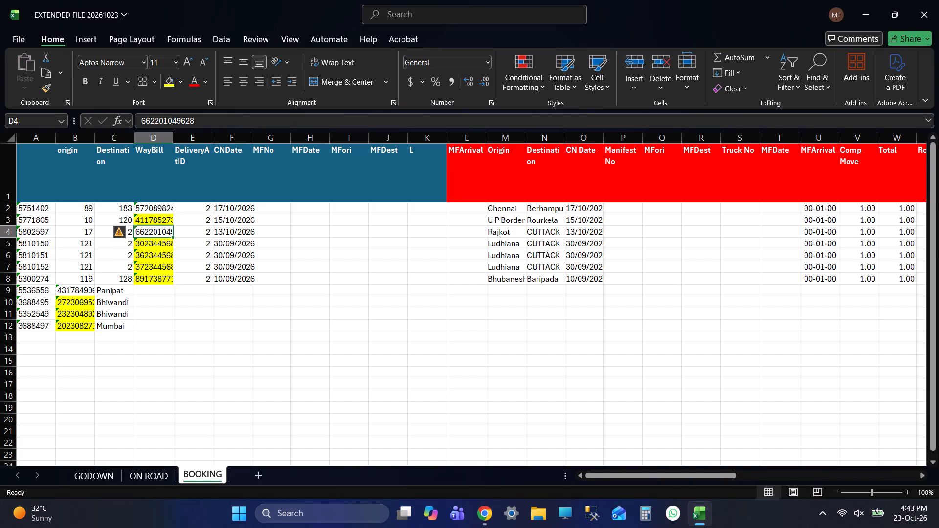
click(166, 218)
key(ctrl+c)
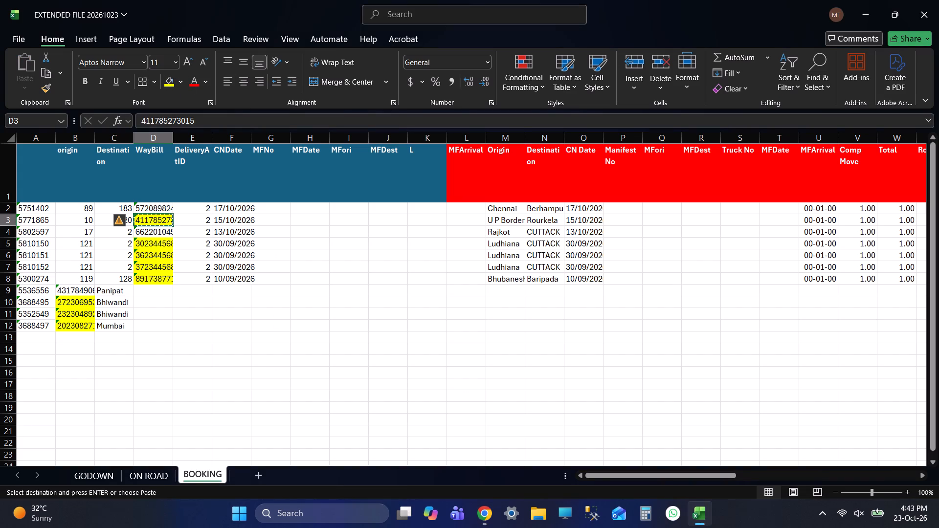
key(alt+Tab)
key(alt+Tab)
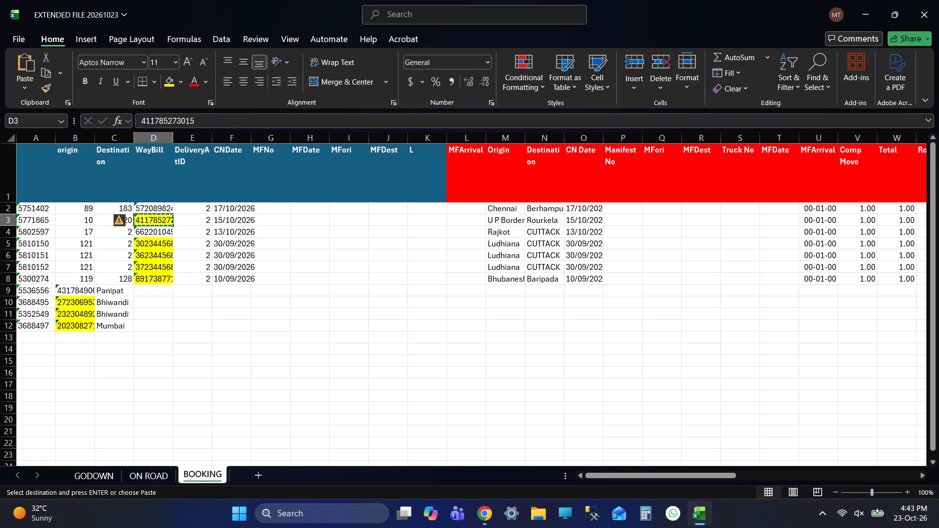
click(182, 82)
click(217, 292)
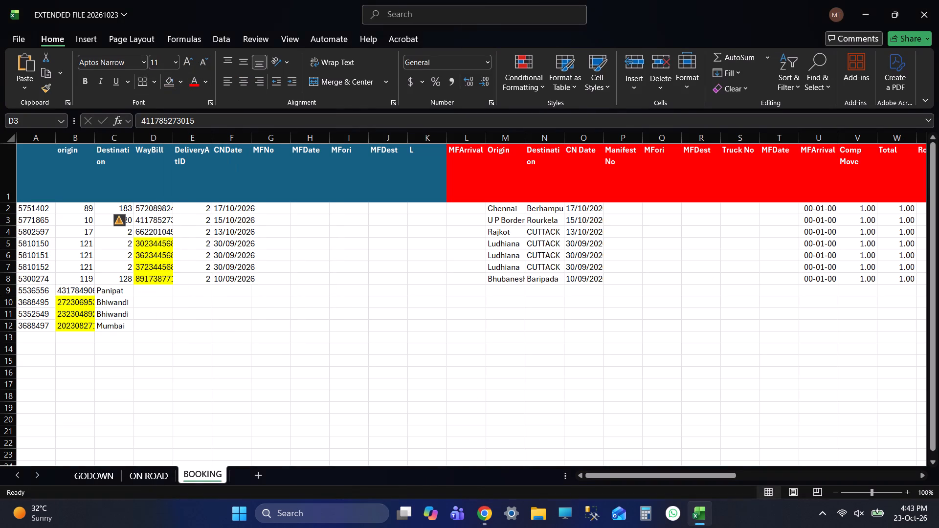
click(172, 229)
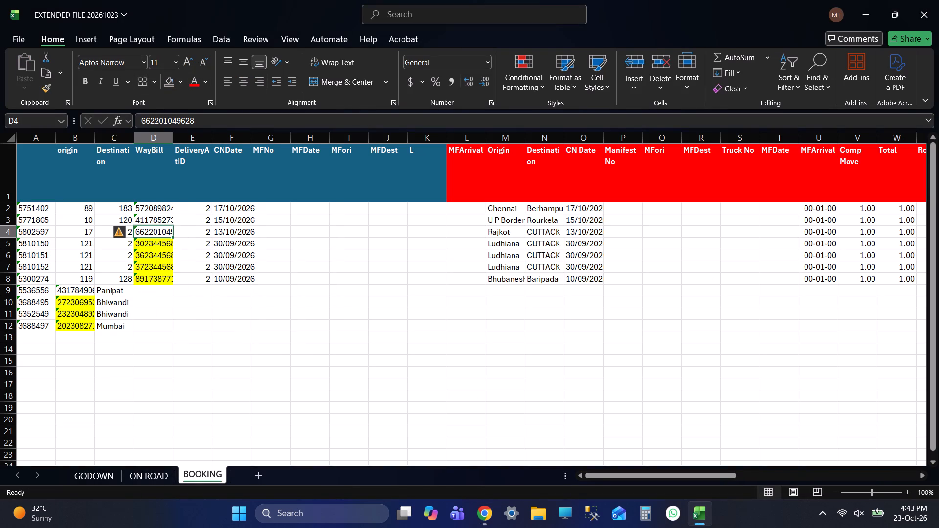
key(ctrl+c)
key(alt+Tab)
double_click(452, 157)
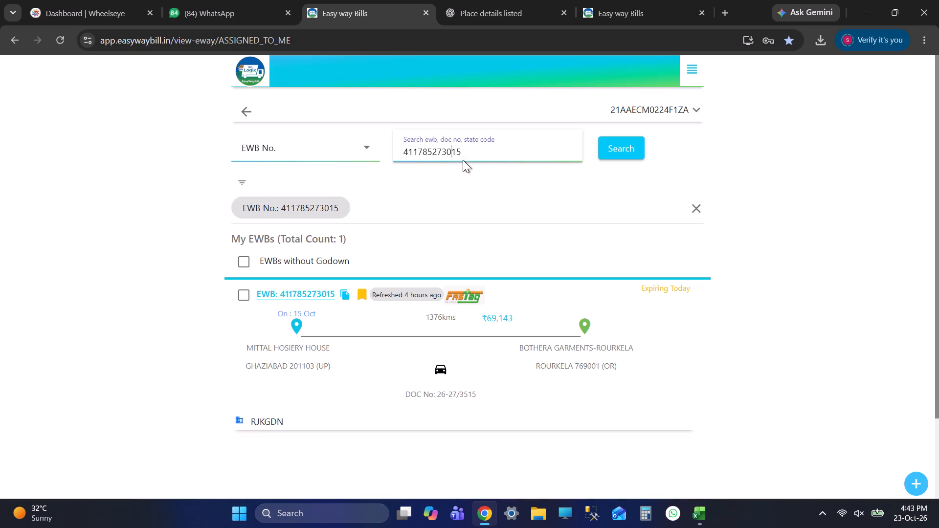
key(ctrl+v)
click(626, 150)
click(248, 298)
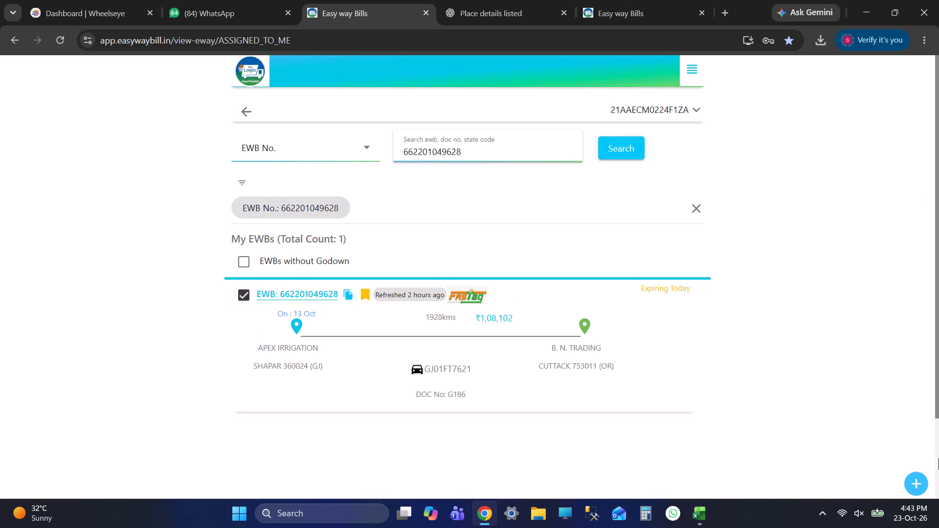
click(917, 475)
click(838, 366)
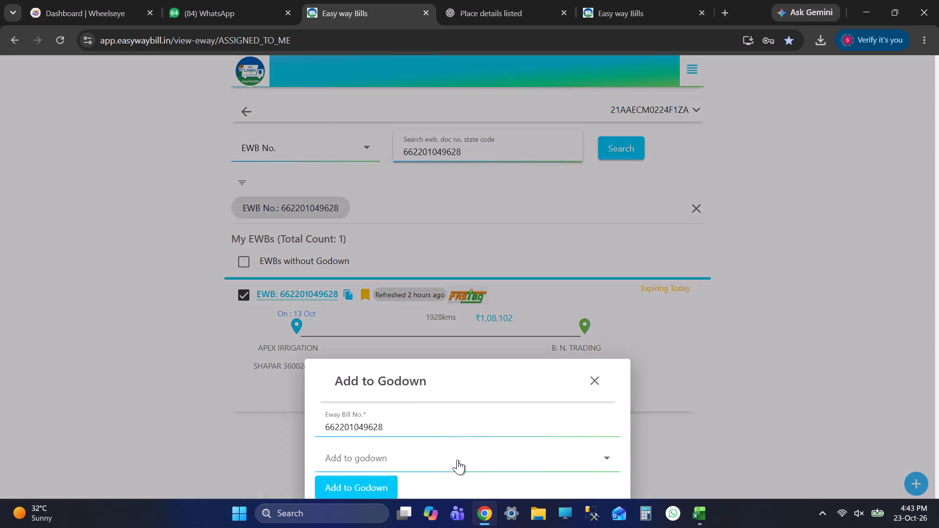
click(454, 456)
text(rjk)
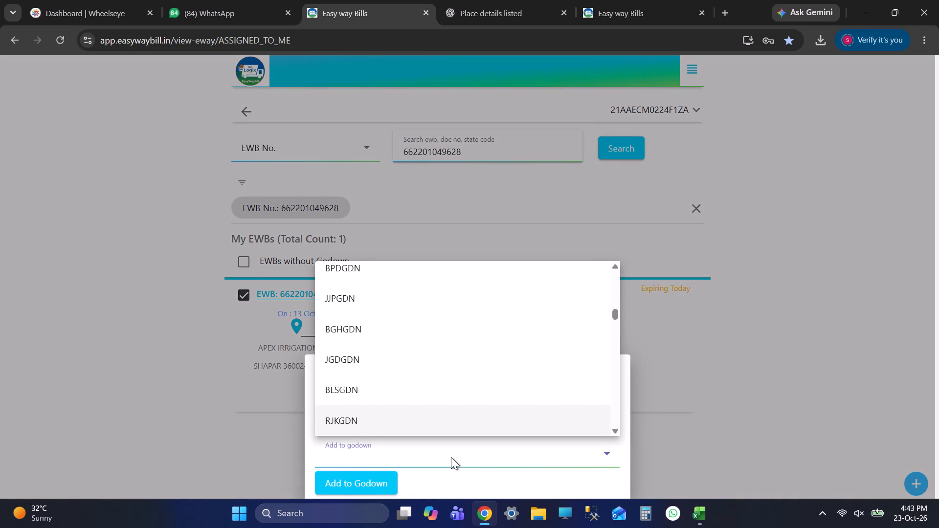
key(Return)
click(357, 483)
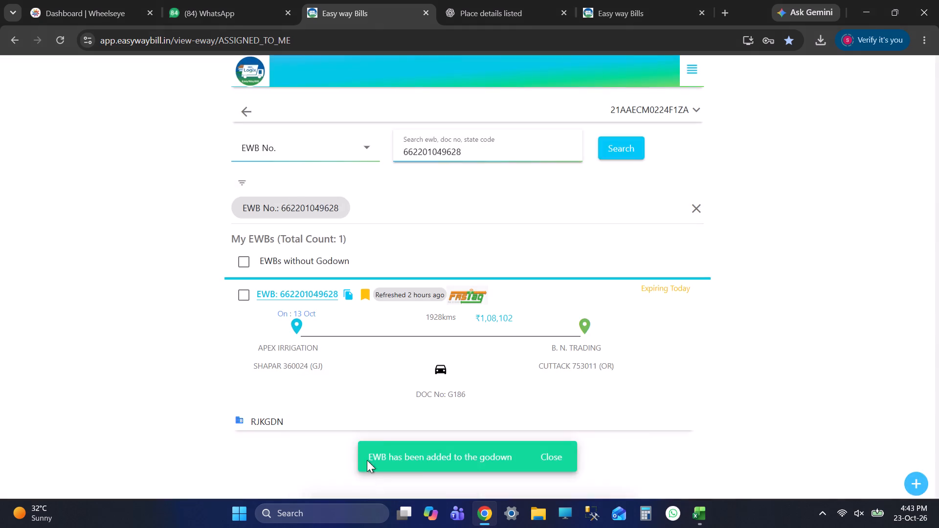
key(alt+Tab)
click(180, 77)
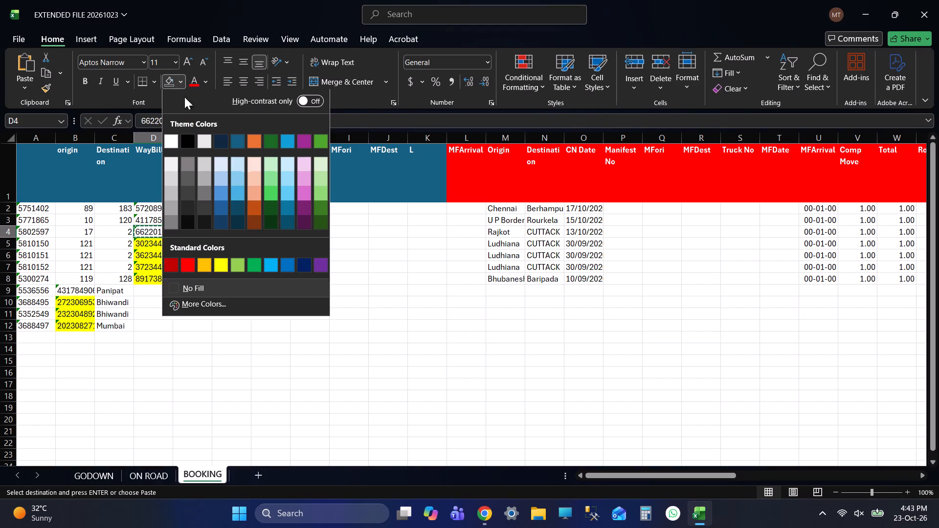
click(213, 266)
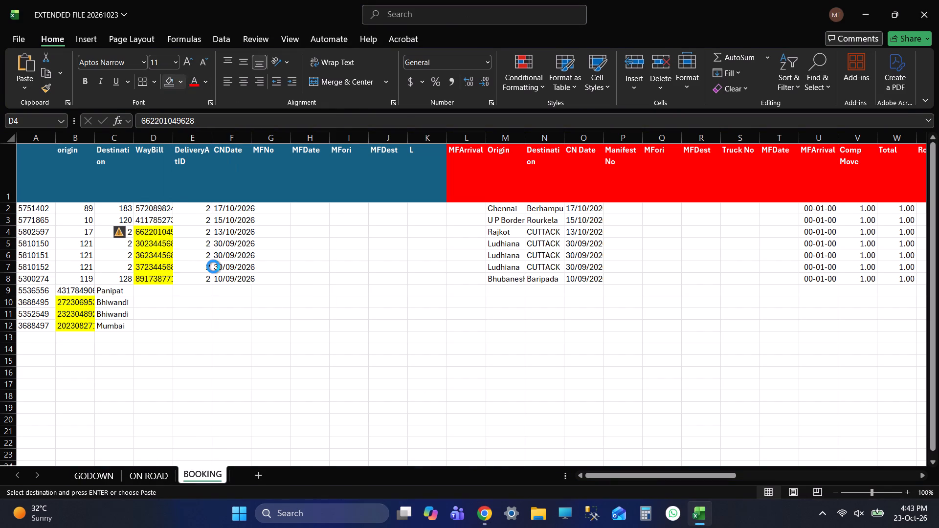
click(238, 344)
Save the workbook EXTENDED FILE 20261023.
key(ctrl+s)
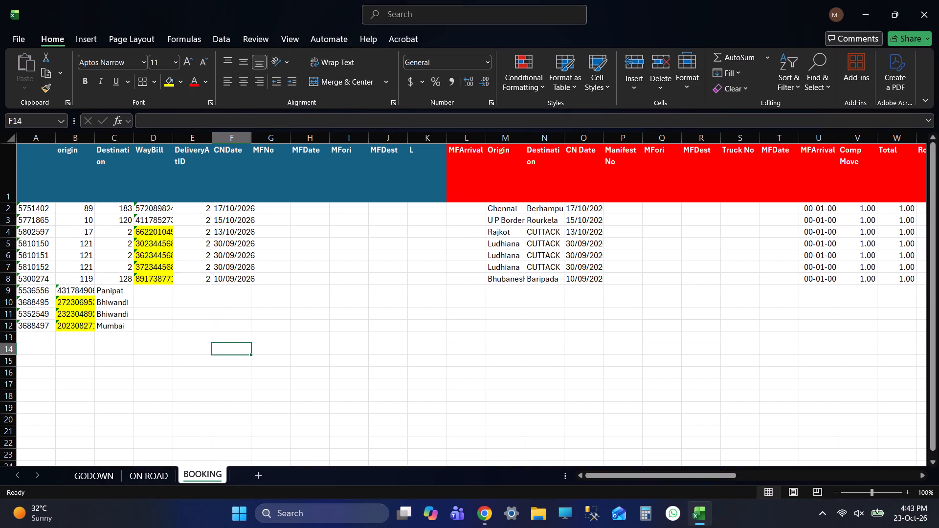
click(153, 212)
key(ctrl+c)
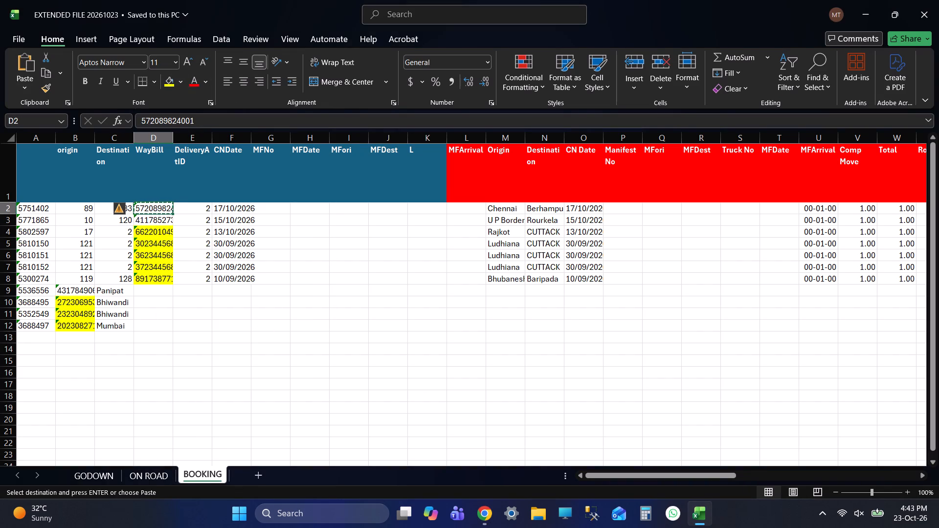
Switch to Chrome and close the second Easy way Bills page, keeping the e-way bill search page open.
key(alt+Tab)
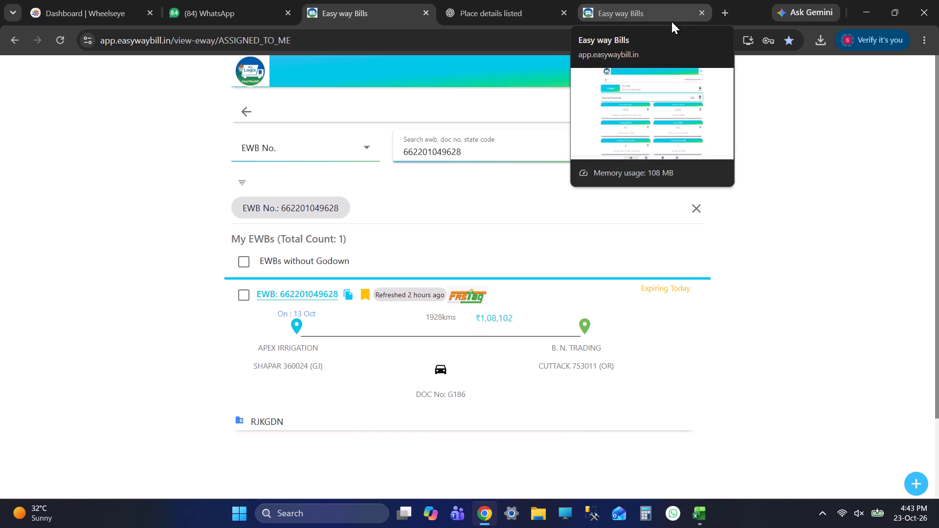
click(701, 15)
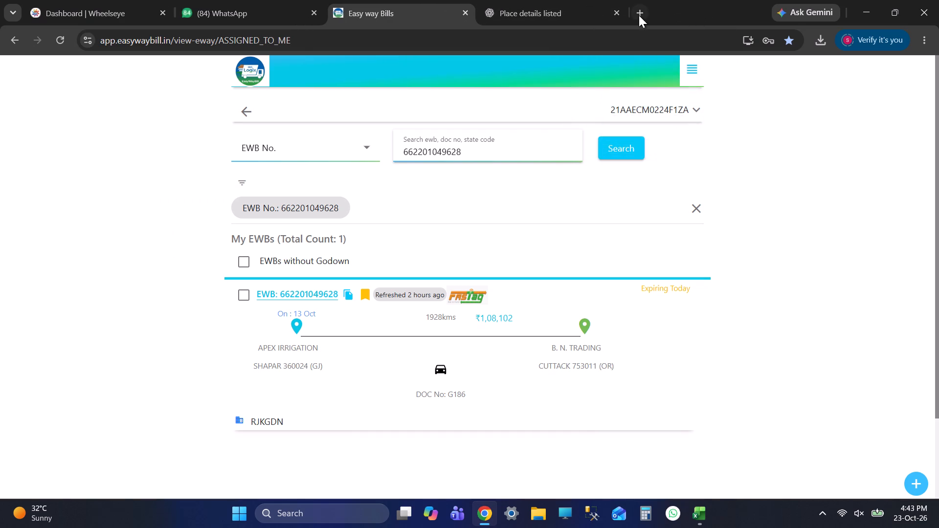
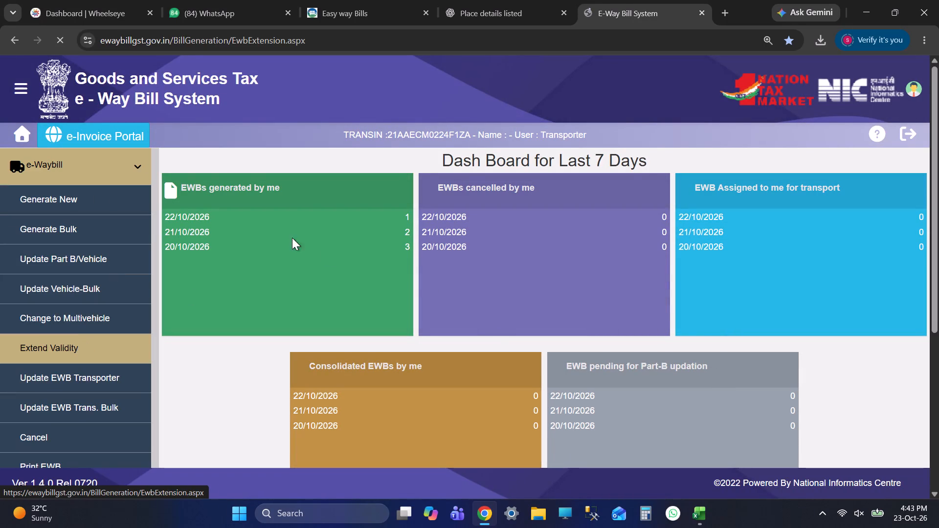
click(442, 185)
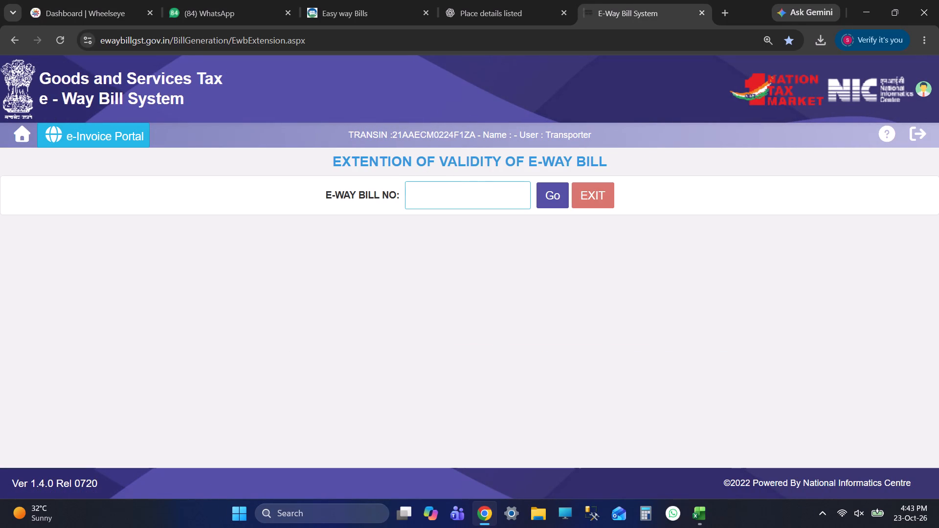
key(ctrl+v)
click(545, 194)
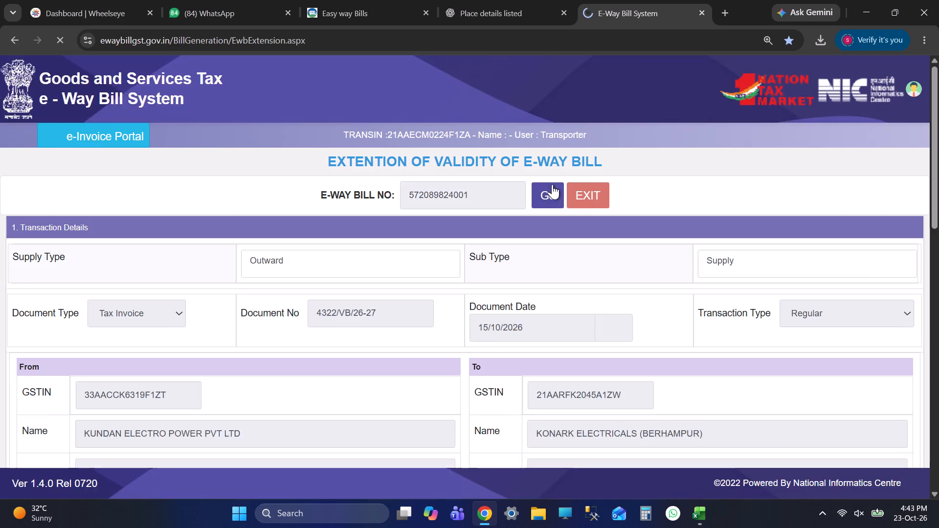
key(alt+Tab)
key(alt+Tab)
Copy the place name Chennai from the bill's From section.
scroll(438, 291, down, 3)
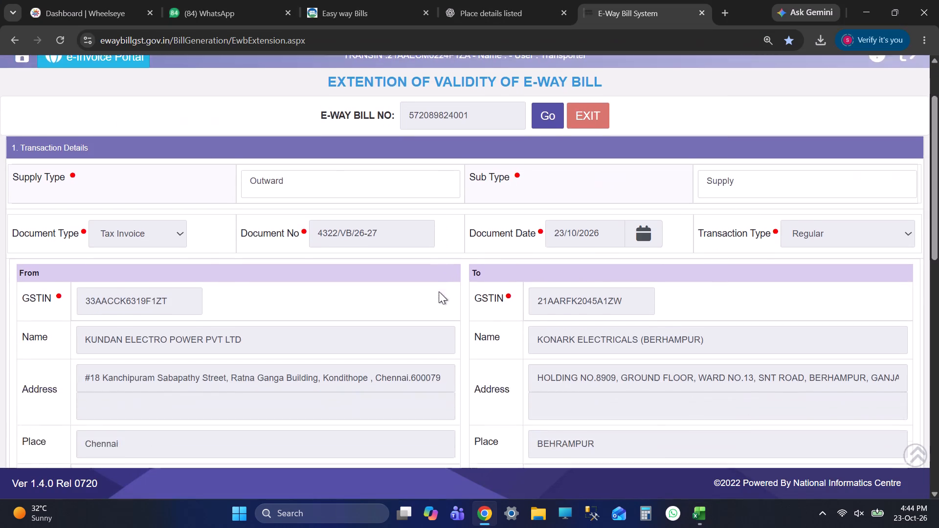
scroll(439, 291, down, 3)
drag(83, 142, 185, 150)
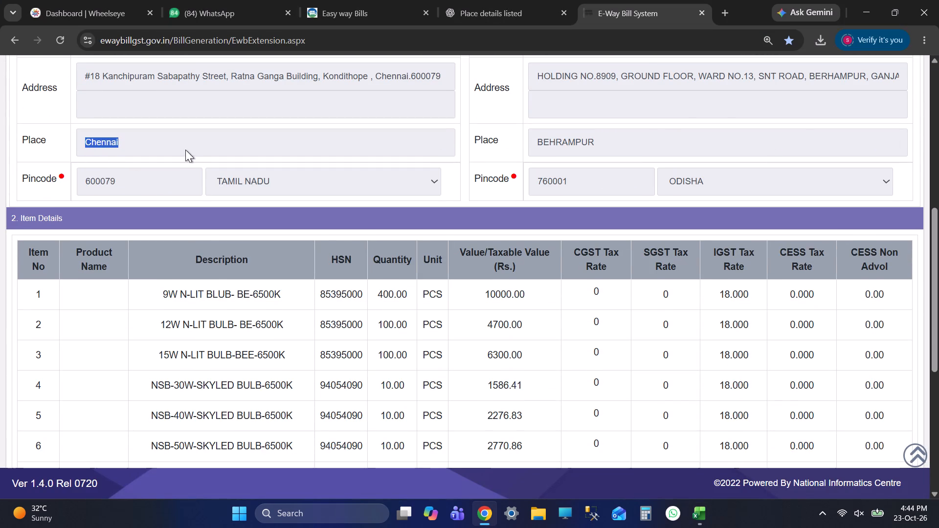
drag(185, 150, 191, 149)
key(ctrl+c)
Choose Yes for extending this e-way bill, with Transhipment as the reason and Transhipment as the remarks.
scroll(464, 189, up, 1)
scroll(465, 193, down, 1)
scroll(465, 195, up, 1)
scroll(465, 197, down, 3)
scroll(470, 212, up, 1)
scroll(470, 217, down, 5)
scroll(500, 270, up, 1)
scroll(500, 272, down, 3)
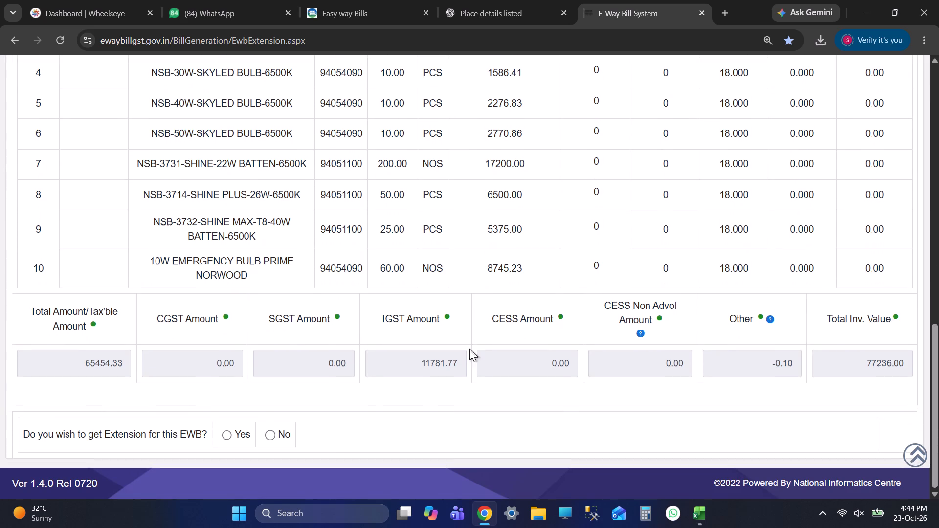
click(224, 438)
scroll(377, 313, down, 4)
scroll(558, 311, down, 2)
scroll(557, 336, up, 1)
scroll(557, 337, down, 2)
scroll(553, 327, up, 4)
click(542, 235)
click(555, 226)
click(551, 233)
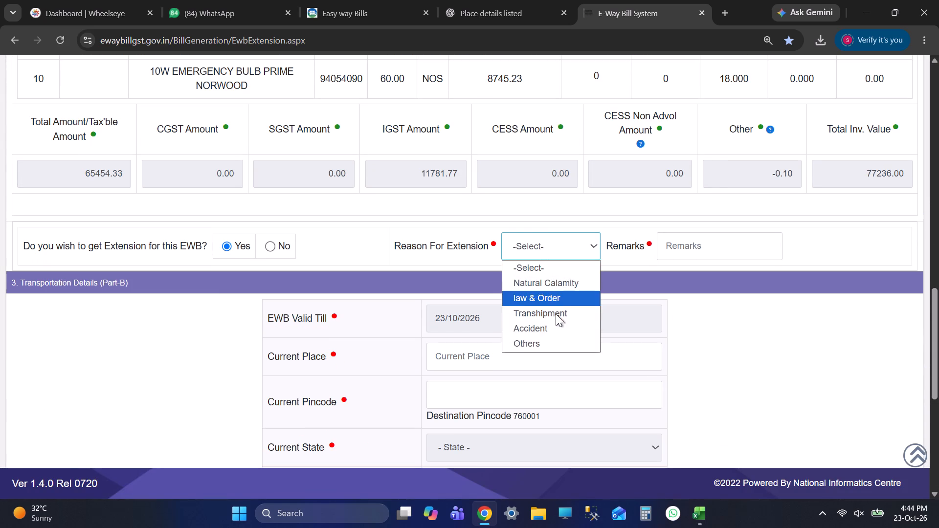
click(556, 314)
click(674, 249)
text(Tra)
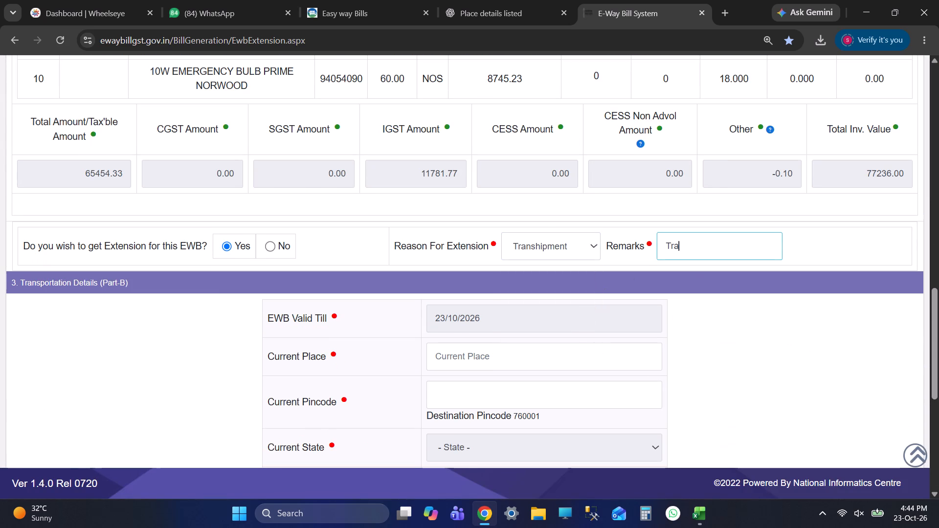
text(nshipment)
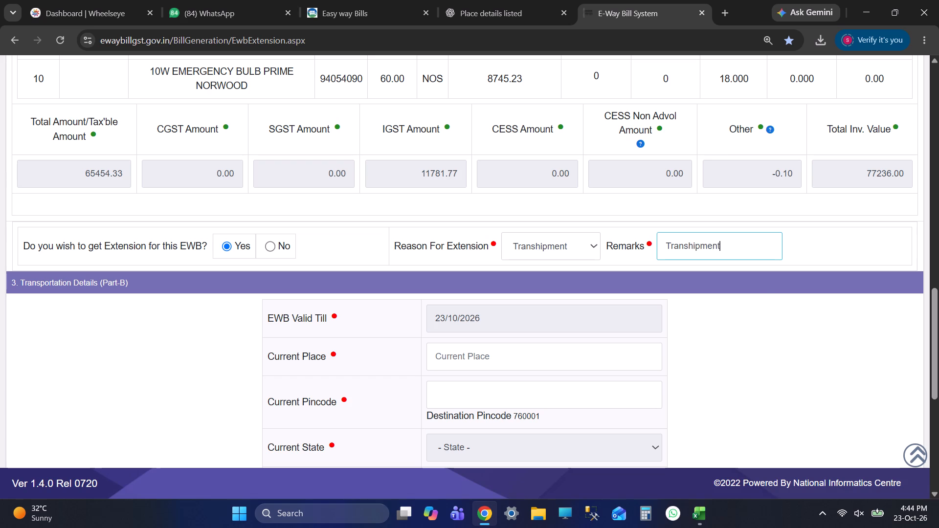
click(758, 288)
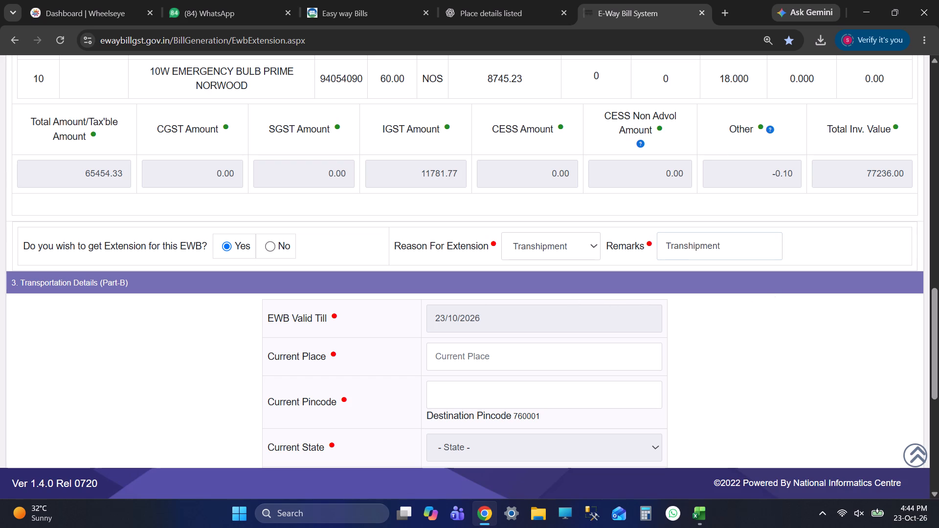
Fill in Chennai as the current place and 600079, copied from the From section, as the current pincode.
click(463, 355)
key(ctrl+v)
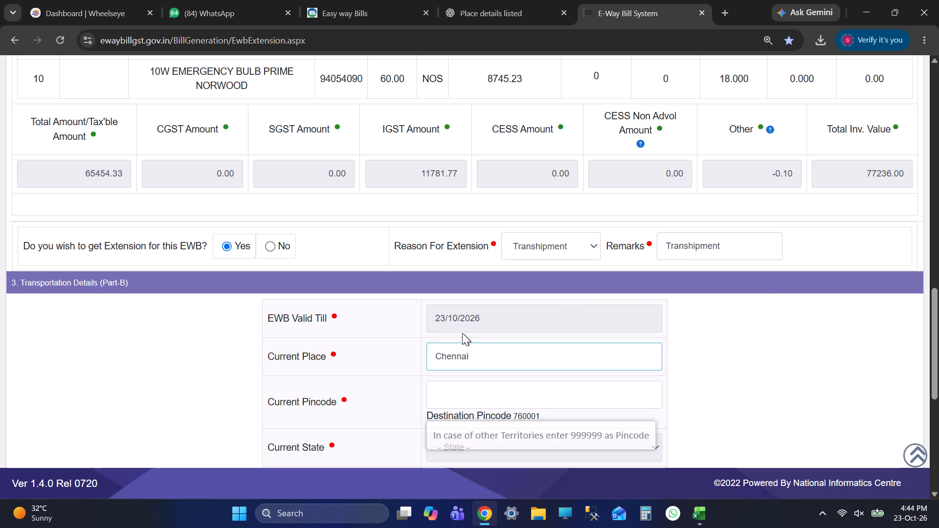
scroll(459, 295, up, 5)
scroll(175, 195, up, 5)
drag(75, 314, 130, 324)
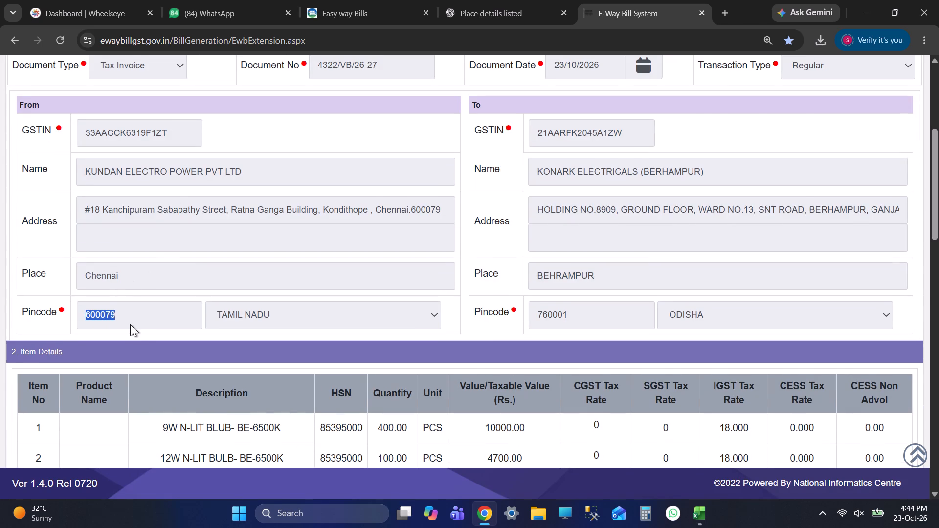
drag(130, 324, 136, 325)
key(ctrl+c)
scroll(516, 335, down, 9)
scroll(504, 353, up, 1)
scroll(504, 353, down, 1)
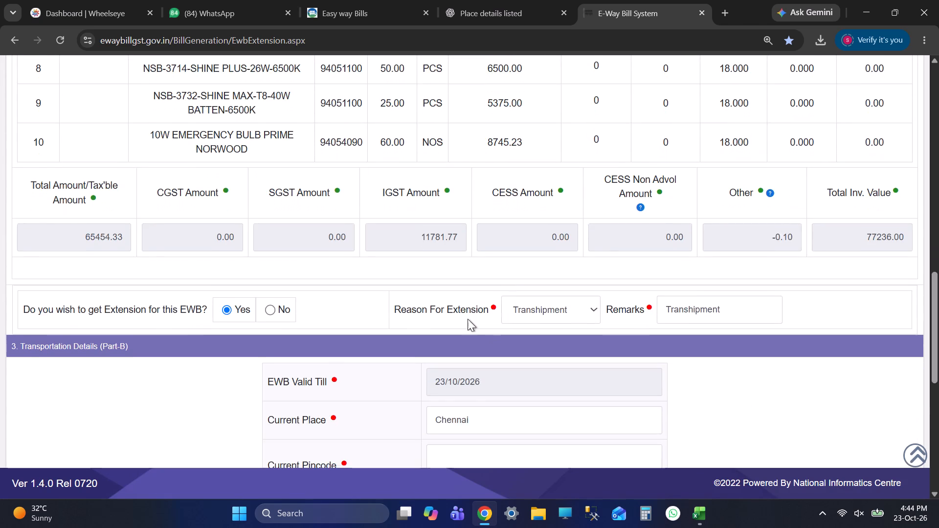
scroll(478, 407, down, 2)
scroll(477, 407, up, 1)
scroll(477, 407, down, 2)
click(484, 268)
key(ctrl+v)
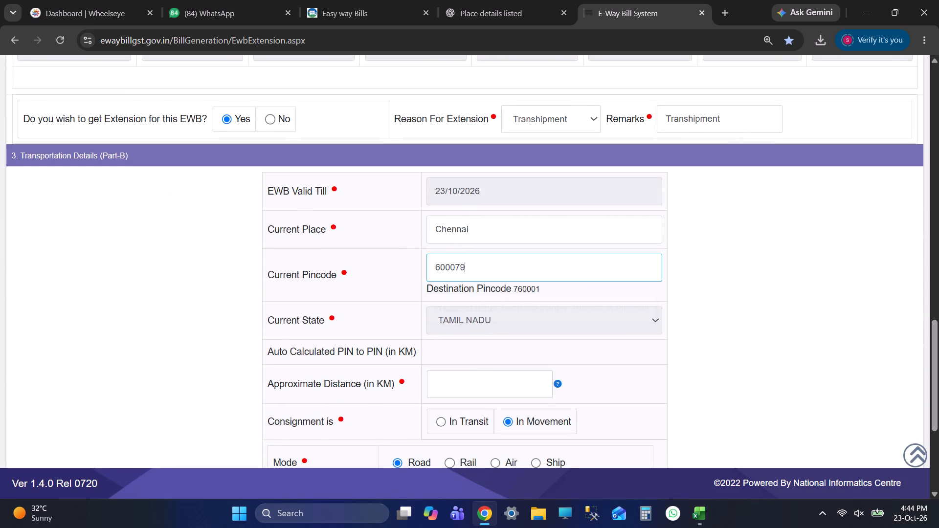
Copy the current place, and set the consignment to In Transit with transit type Warehouse.
drag(430, 235, 486, 237)
key(ctrl+c)
click(862, 239)
scroll(809, 287, down, 3)
scroll(796, 308, up, 1)
scroll(790, 310, down, 2)
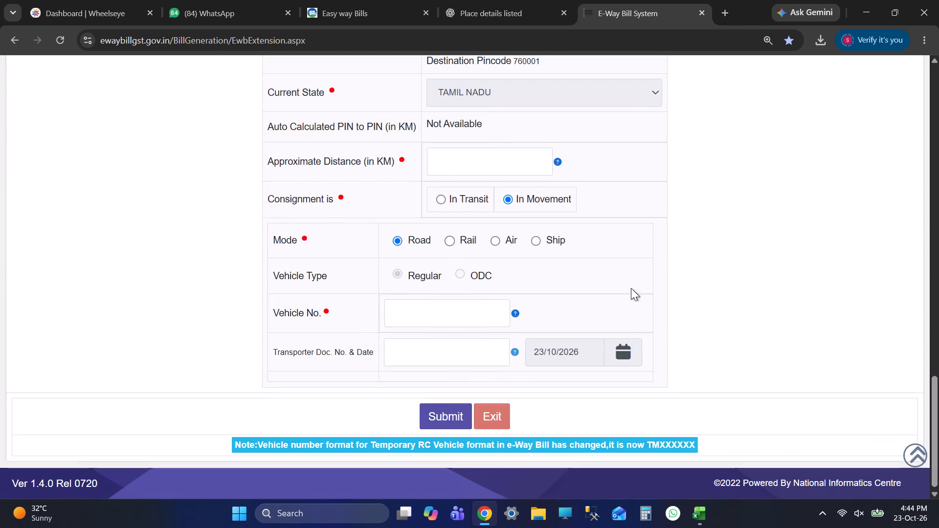
click(469, 190)
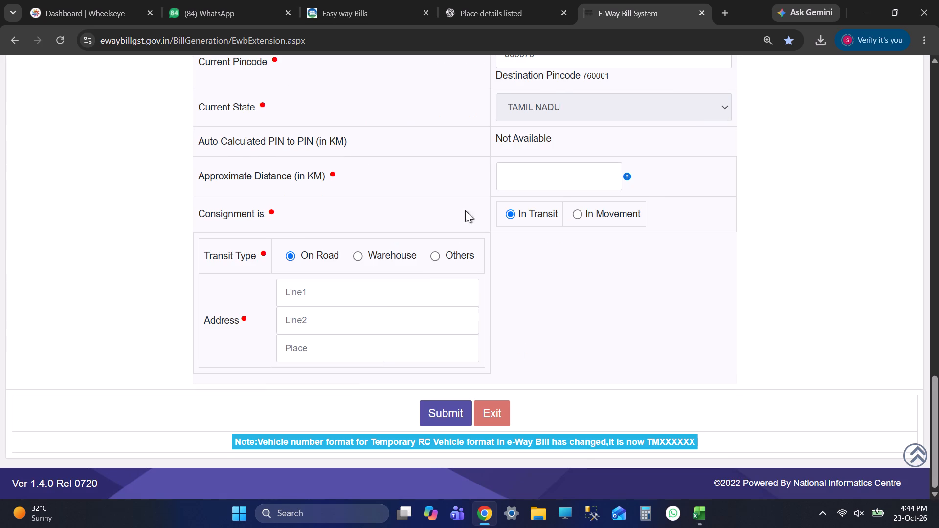
click(400, 249)
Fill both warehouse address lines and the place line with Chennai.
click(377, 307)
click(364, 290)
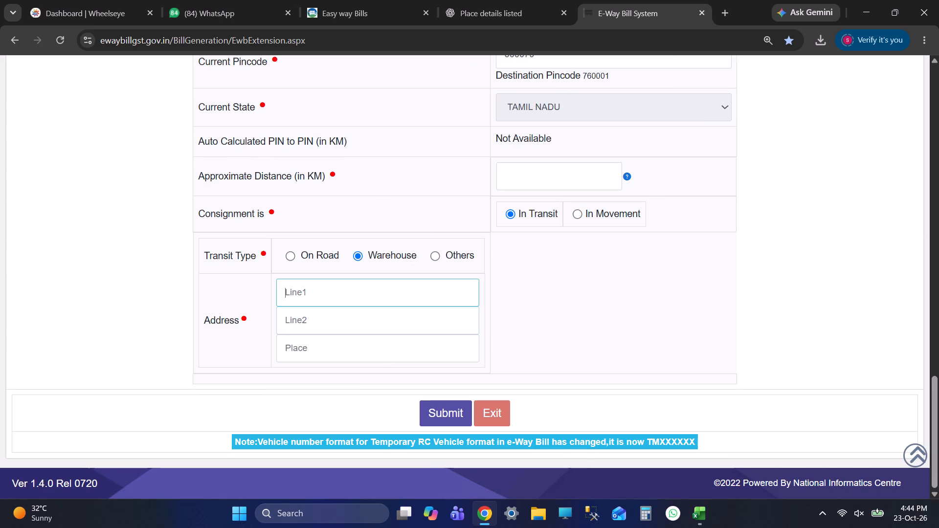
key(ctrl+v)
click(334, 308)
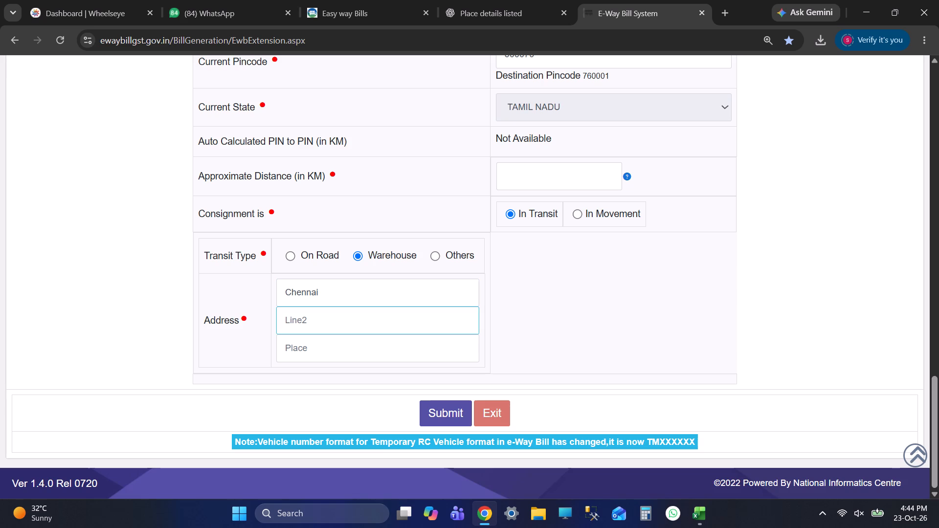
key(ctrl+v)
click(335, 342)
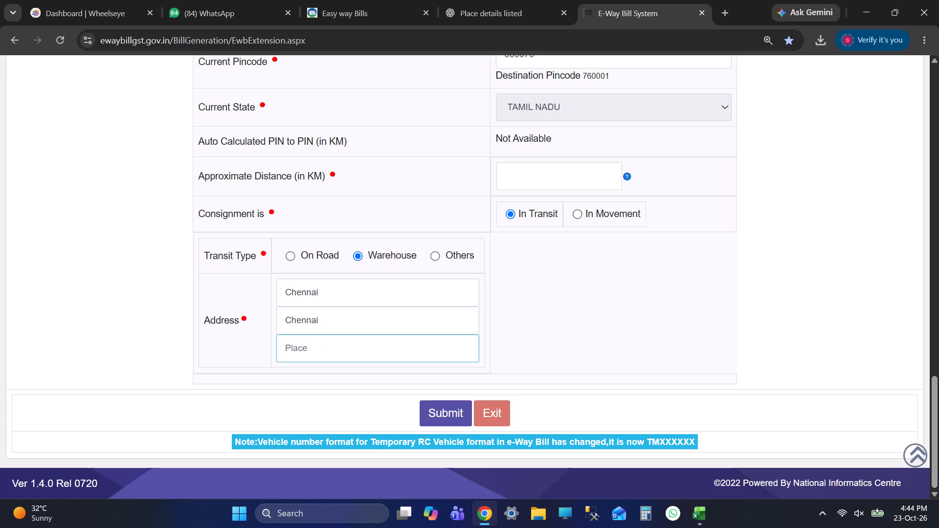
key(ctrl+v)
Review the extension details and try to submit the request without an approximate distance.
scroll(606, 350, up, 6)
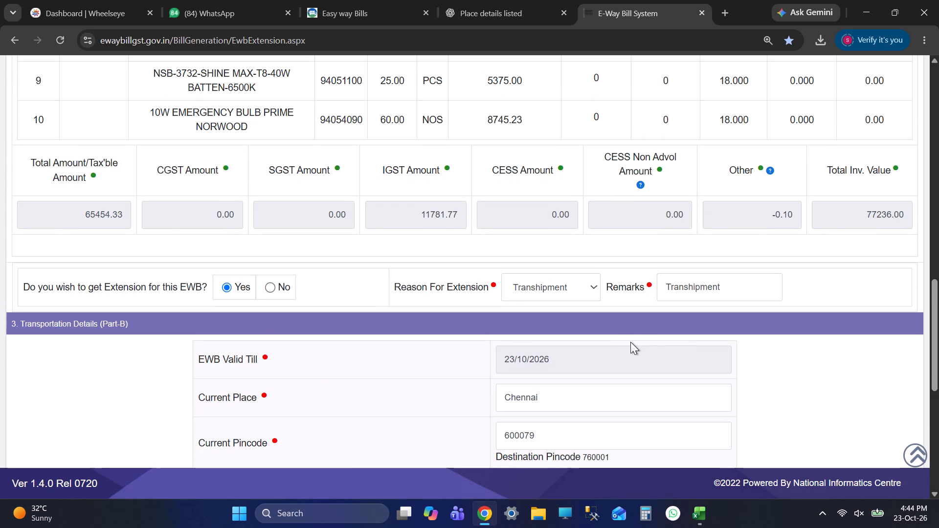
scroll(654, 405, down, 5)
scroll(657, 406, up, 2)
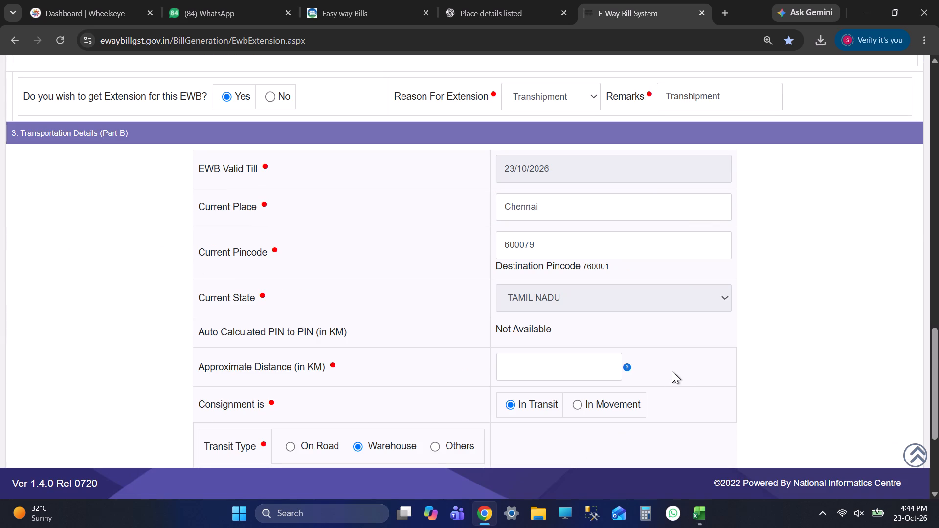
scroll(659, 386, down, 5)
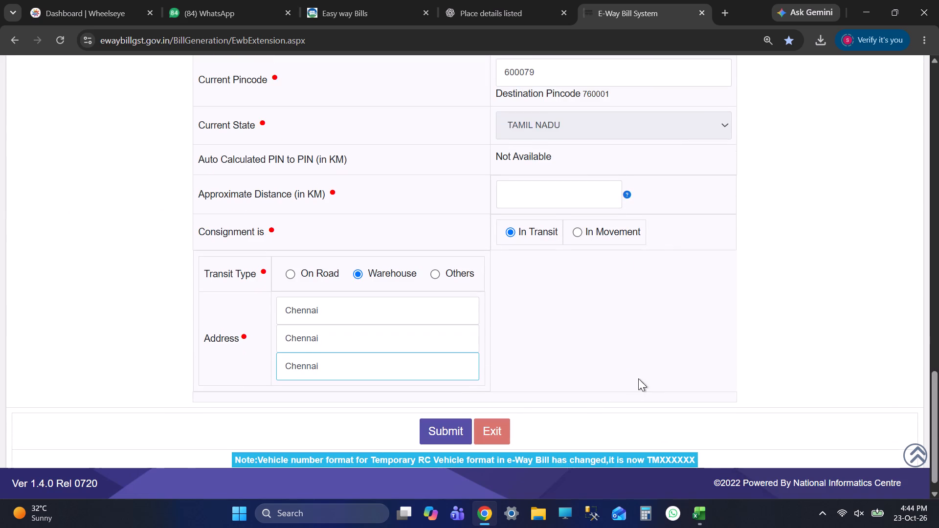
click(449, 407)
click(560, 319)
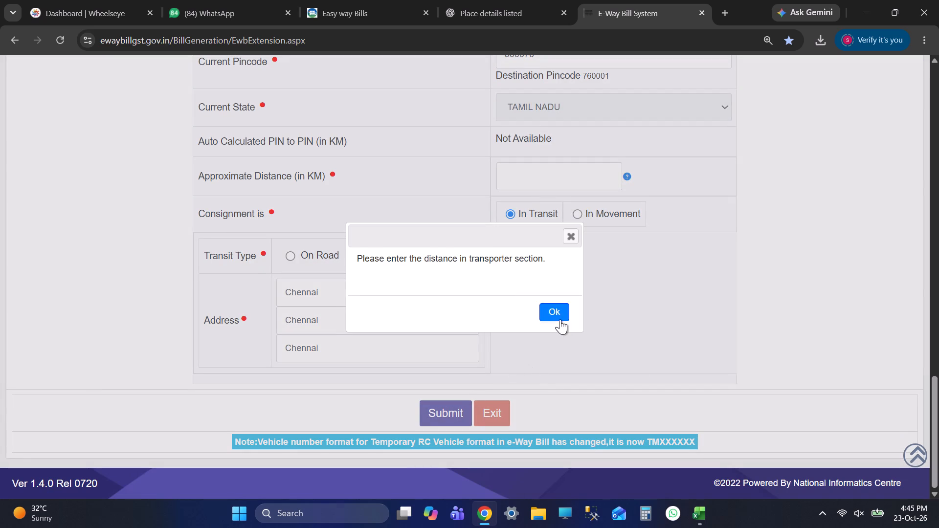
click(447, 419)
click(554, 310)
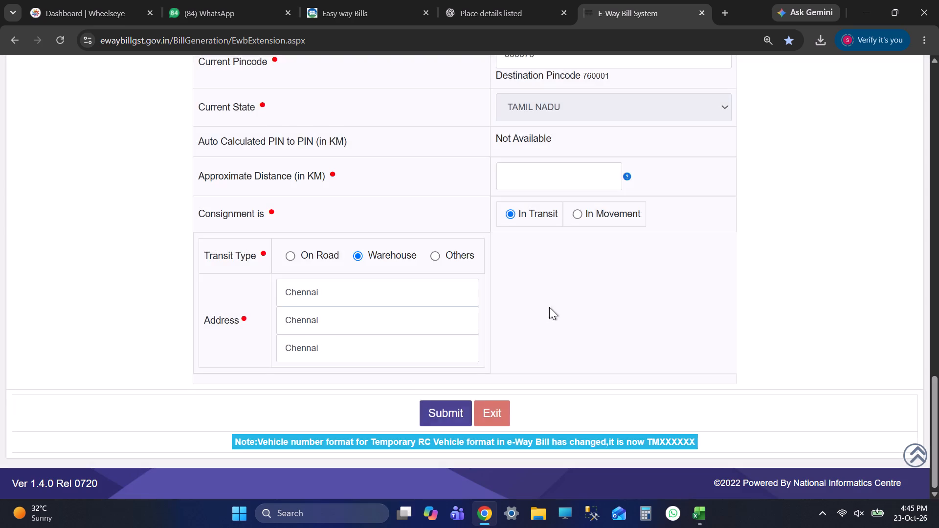
Replace the current place with BEHRAMPUR, copied from the bill's To section.
scroll(570, 314, up, 16)
drag(529, 330, 555, 328)
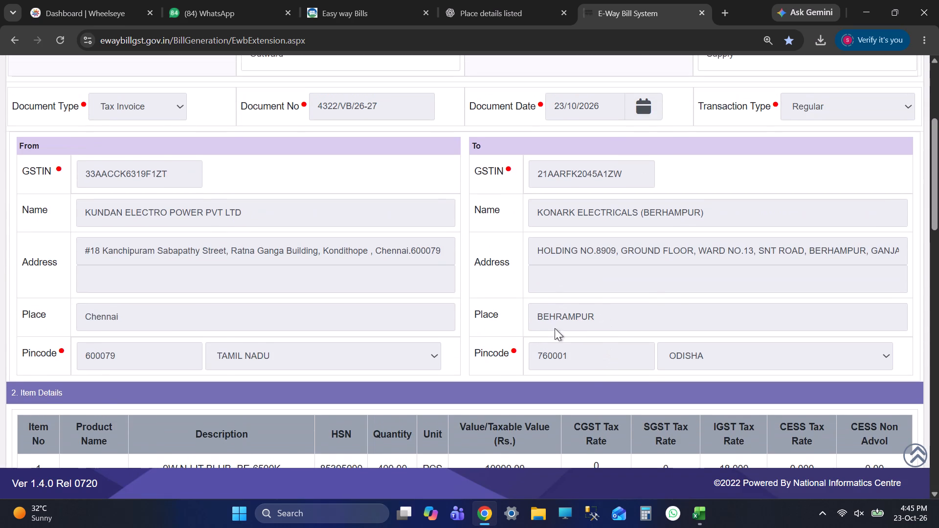
drag(555, 328, 645, 332)
key(ctrl+c)
scroll(660, 367, up, 1)
scroll(661, 371, down, 1)
scroll(662, 374, up, 1)
scroll(662, 375, down, 7)
scroll(623, 380, up, 1)
scroll(622, 381, down, 3)
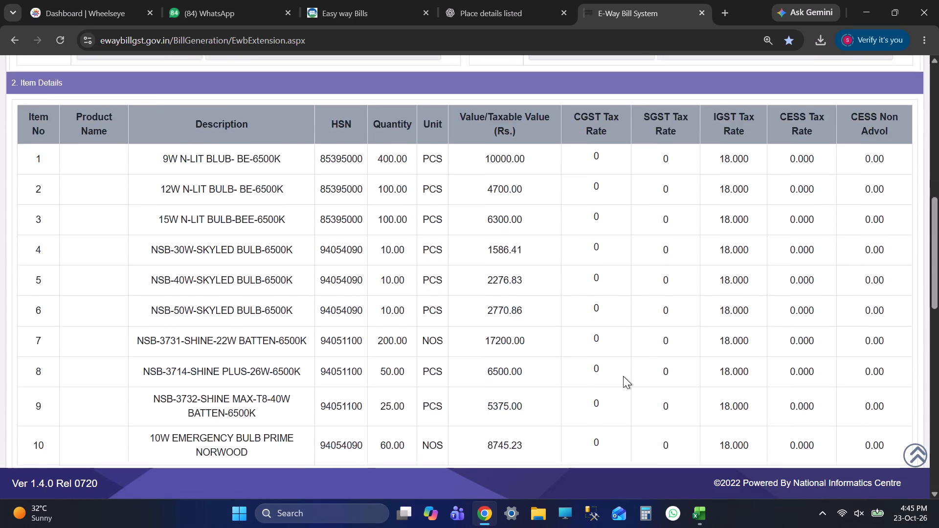
scroll(623, 376, down, 4)
click(589, 268)
key(ctrl+a)
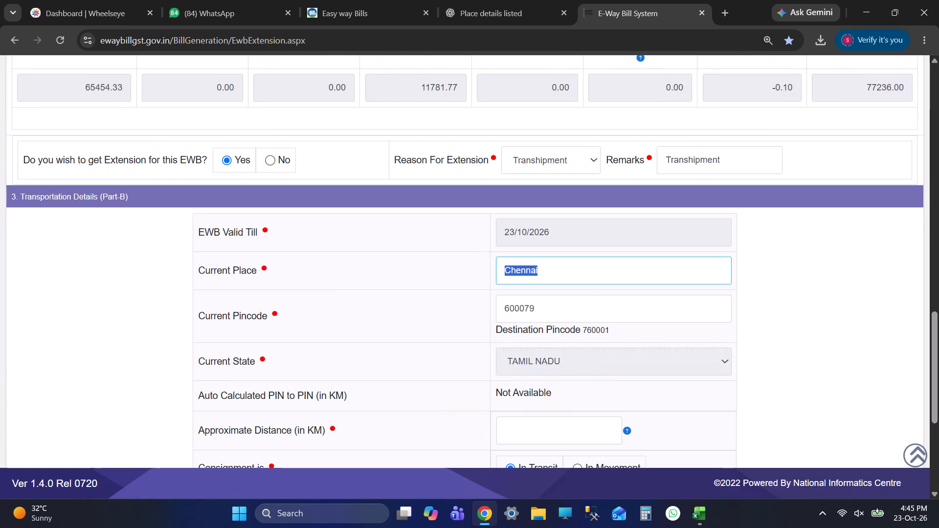
key(ctrl+v)
Replace the current pincode with the destination pincode 760001, copied from the bill's To section.
scroll(600, 323, up, 6)
scroll(559, 198, up, 11)
scroll(560, 254, down, 1)
scroll(559, 258, up, 1)
scroll(559, 258, down, 2)
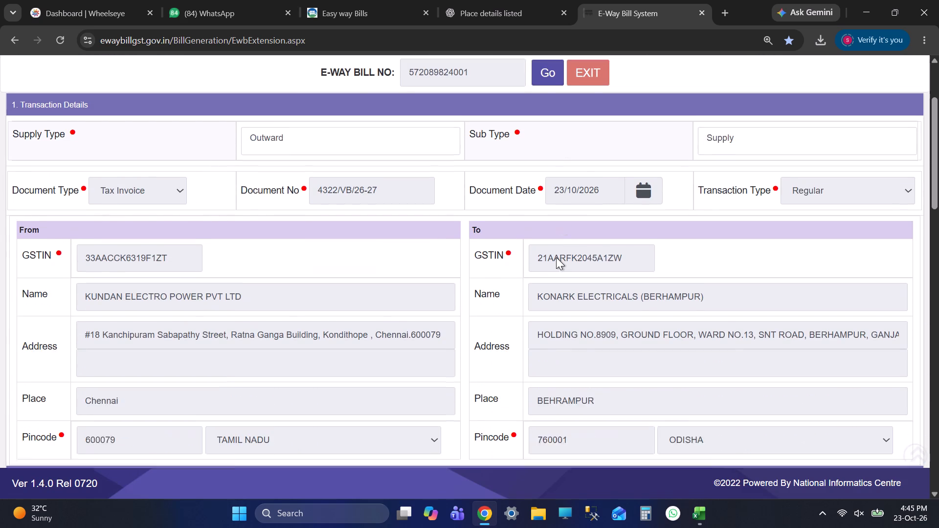
drag(536, 438, 586, 438)
key(ctrl+c)
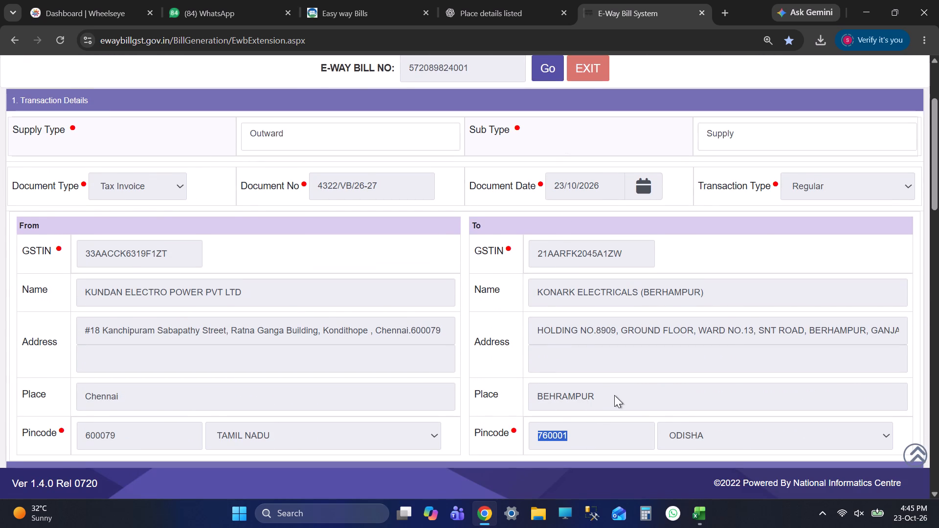
scroll(615, 395, down, 3)
scroll(615, 400, up, 1)
scroll(614, 401, down, 3)
scroll(599, 364, up, 1)
scroll(598, 365, down, 12)
click(561, 133)
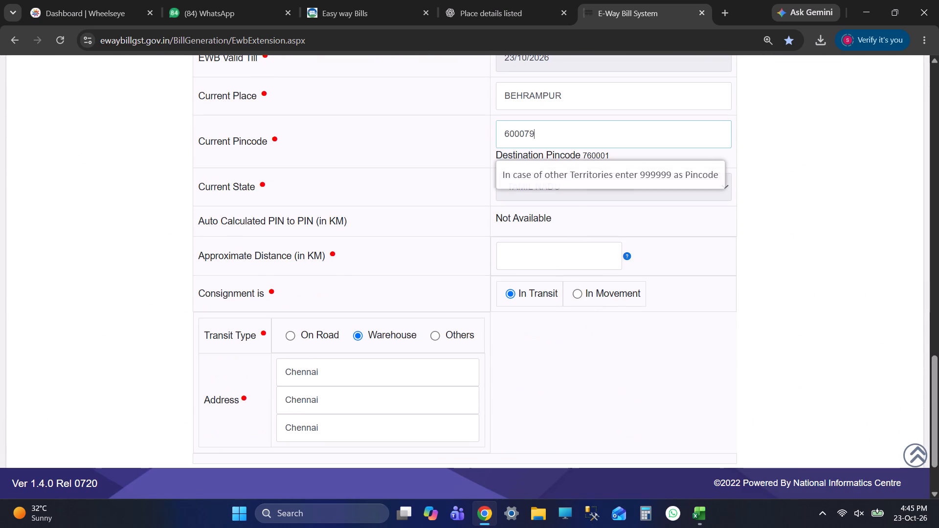
key(ctrl+a)
key(ctrl+v)
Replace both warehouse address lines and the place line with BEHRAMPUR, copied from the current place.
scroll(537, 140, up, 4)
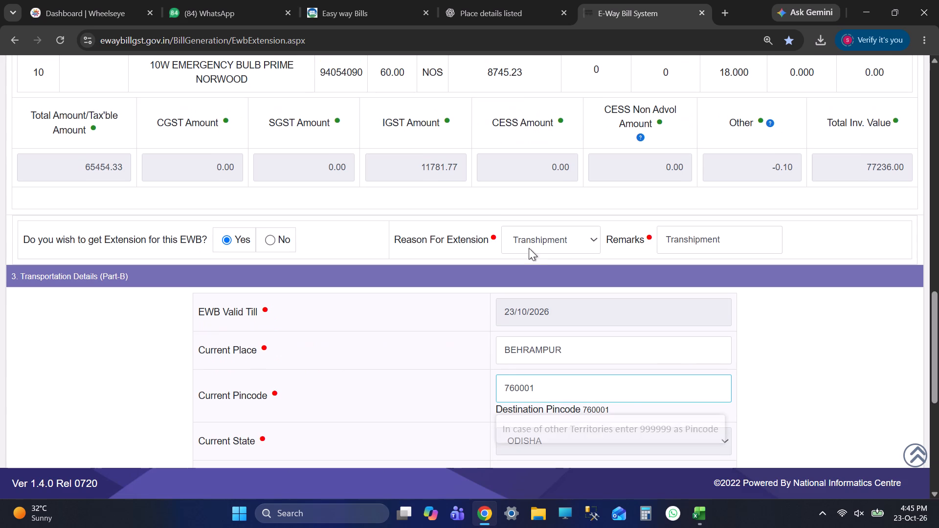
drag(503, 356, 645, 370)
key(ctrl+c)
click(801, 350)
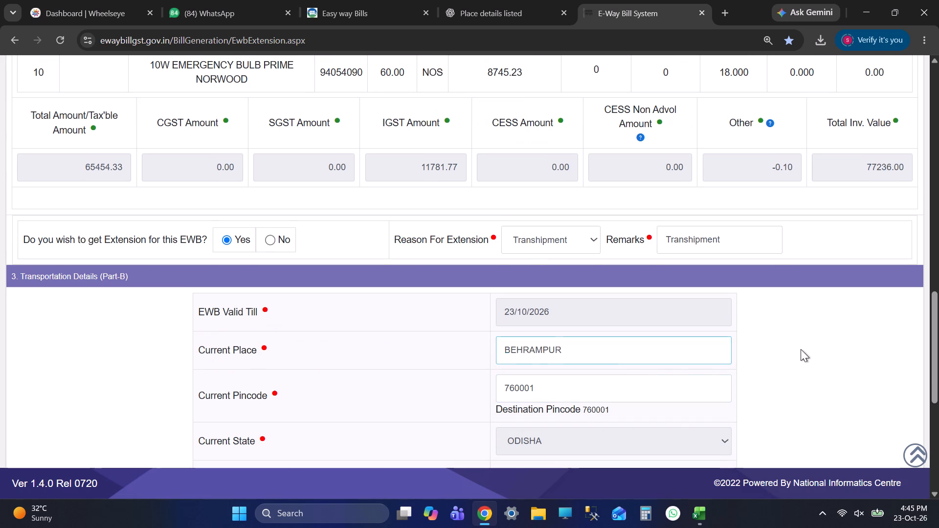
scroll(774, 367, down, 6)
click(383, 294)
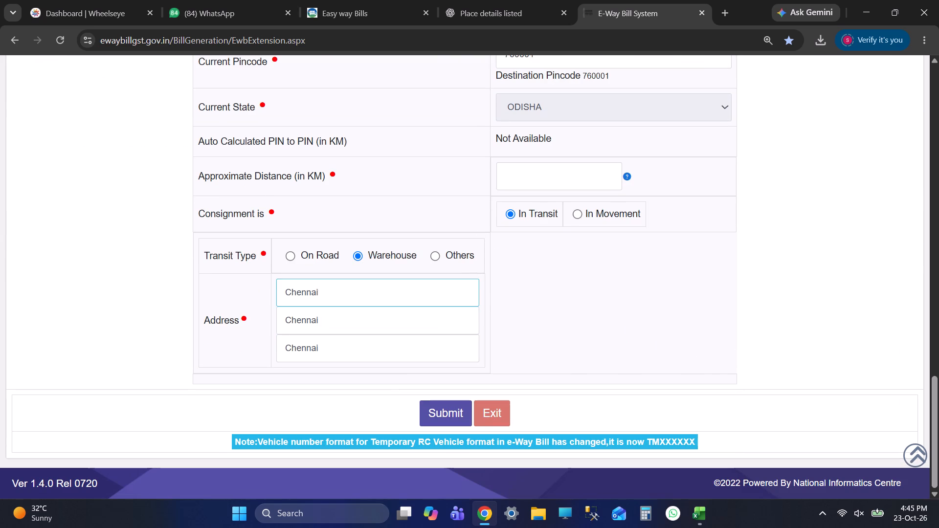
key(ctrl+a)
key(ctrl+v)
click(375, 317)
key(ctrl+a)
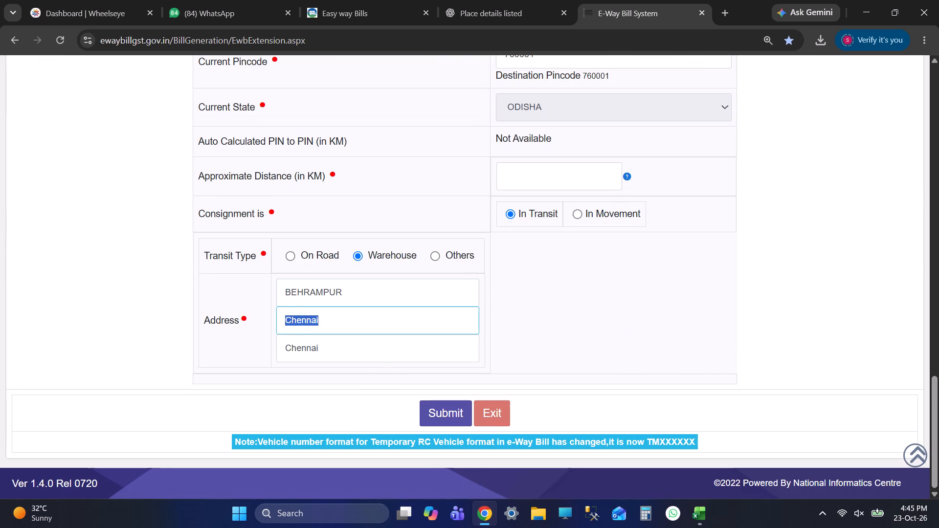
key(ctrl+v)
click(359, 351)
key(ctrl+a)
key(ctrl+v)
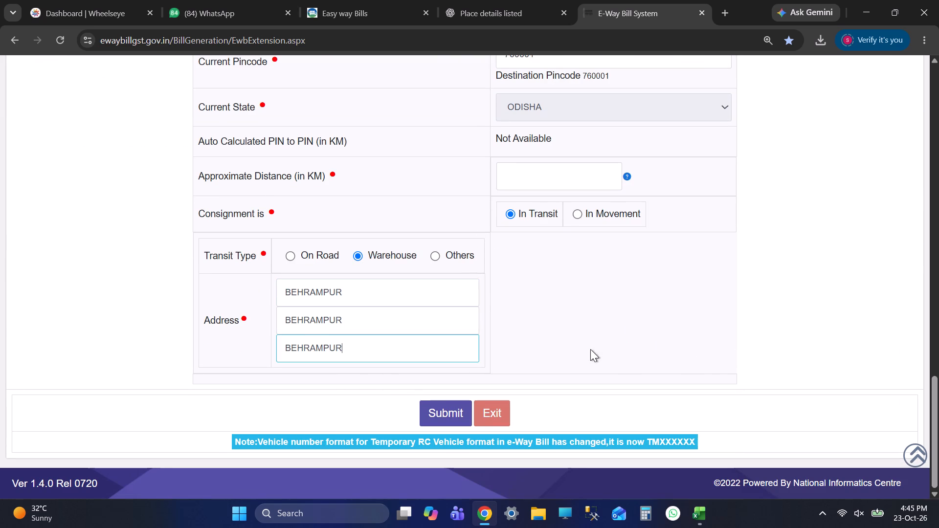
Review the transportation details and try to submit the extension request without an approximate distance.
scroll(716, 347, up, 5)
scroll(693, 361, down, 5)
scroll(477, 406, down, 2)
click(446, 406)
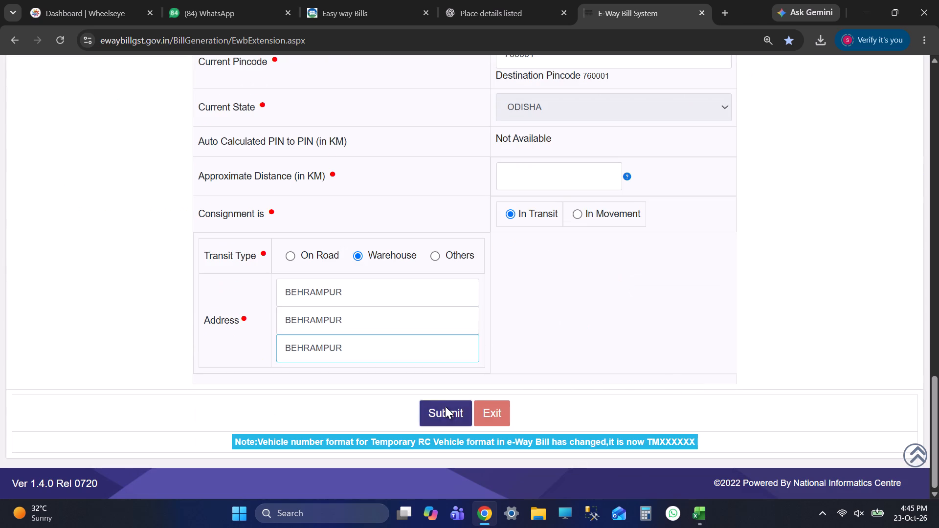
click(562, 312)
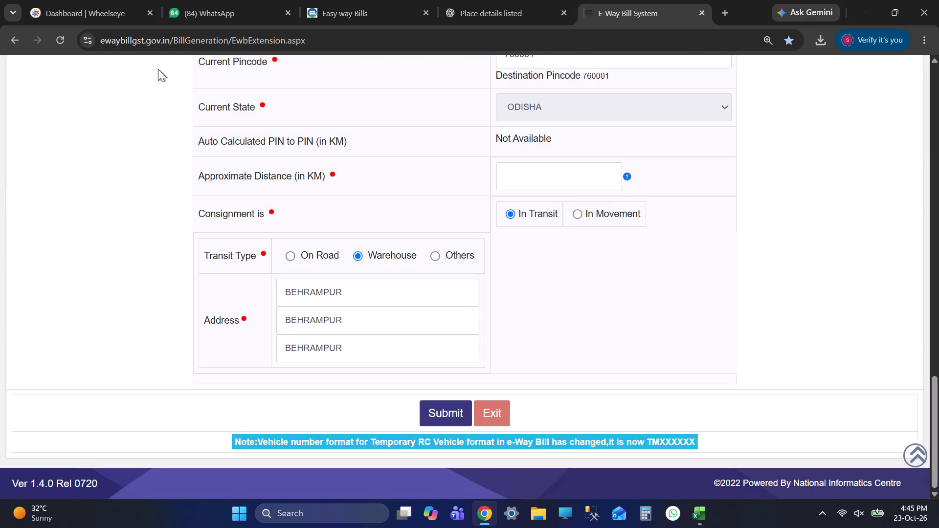
Reload the extension page to clear the entered details, resending the form data.
click(65, 43)
click(499, 151)
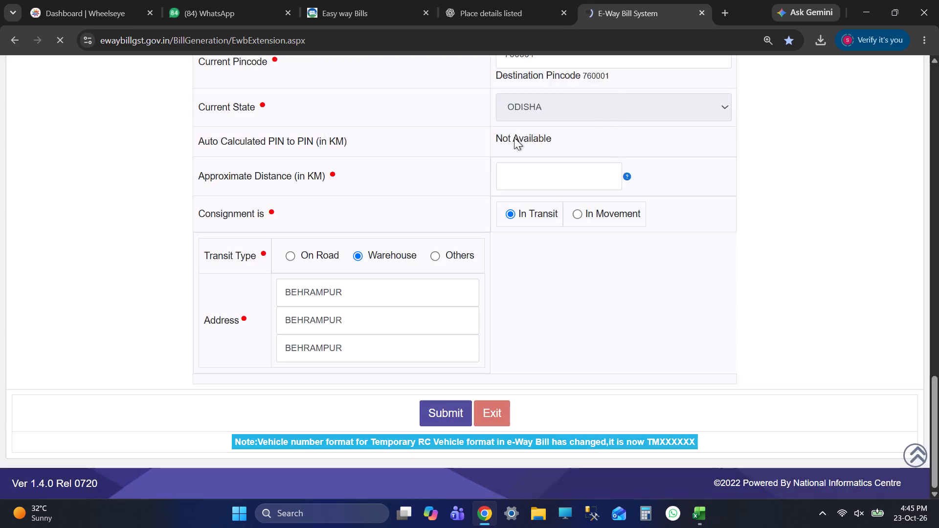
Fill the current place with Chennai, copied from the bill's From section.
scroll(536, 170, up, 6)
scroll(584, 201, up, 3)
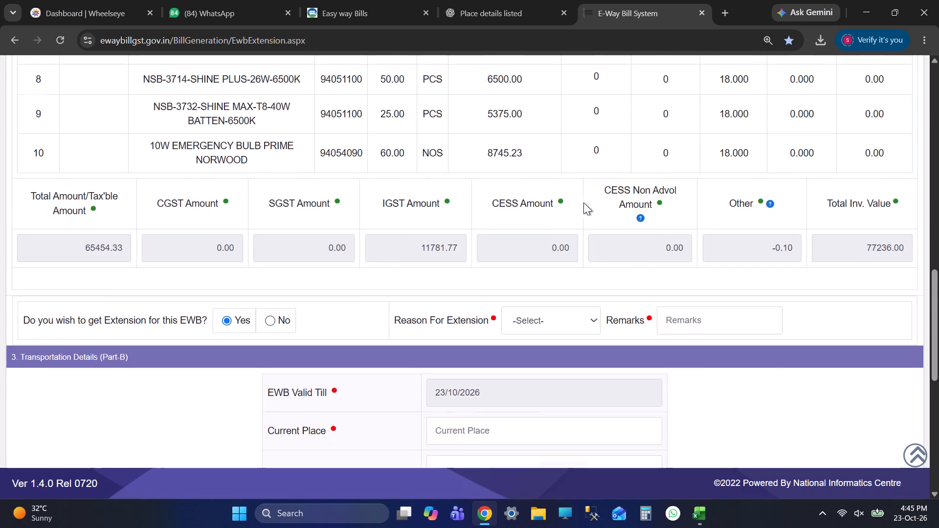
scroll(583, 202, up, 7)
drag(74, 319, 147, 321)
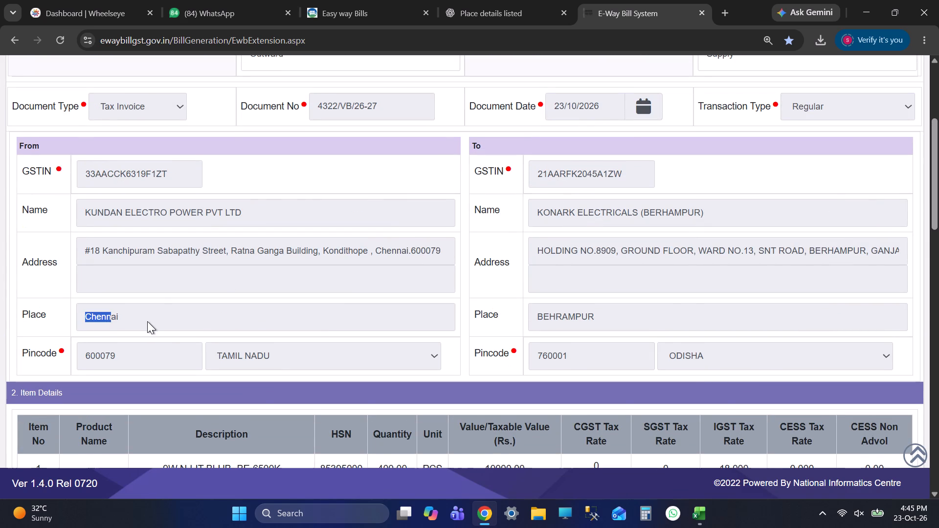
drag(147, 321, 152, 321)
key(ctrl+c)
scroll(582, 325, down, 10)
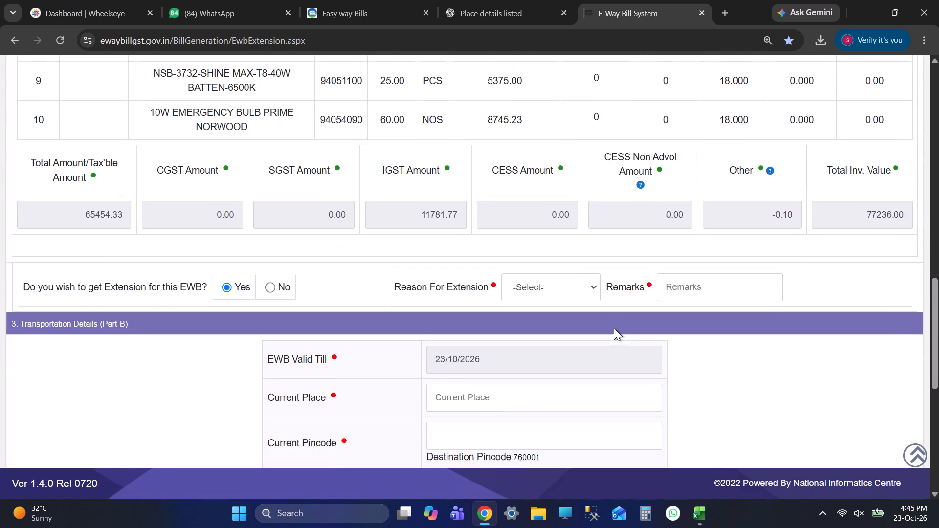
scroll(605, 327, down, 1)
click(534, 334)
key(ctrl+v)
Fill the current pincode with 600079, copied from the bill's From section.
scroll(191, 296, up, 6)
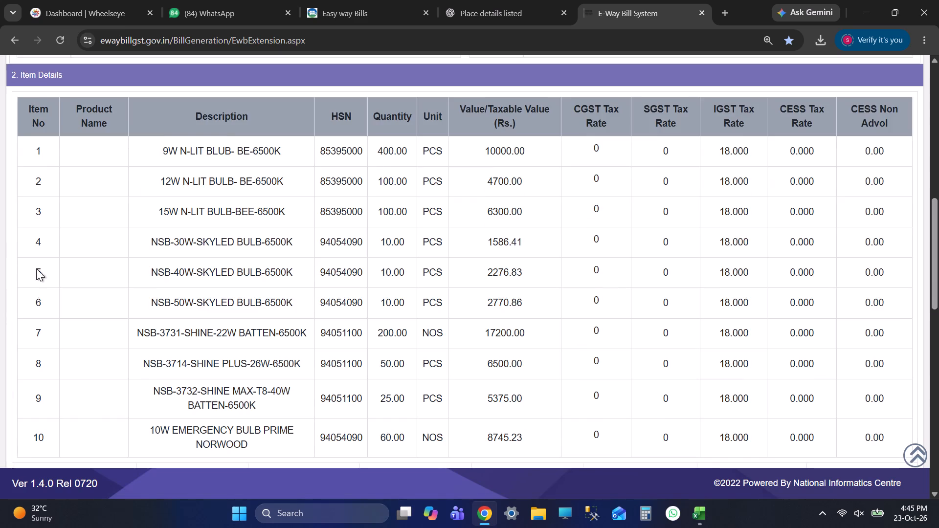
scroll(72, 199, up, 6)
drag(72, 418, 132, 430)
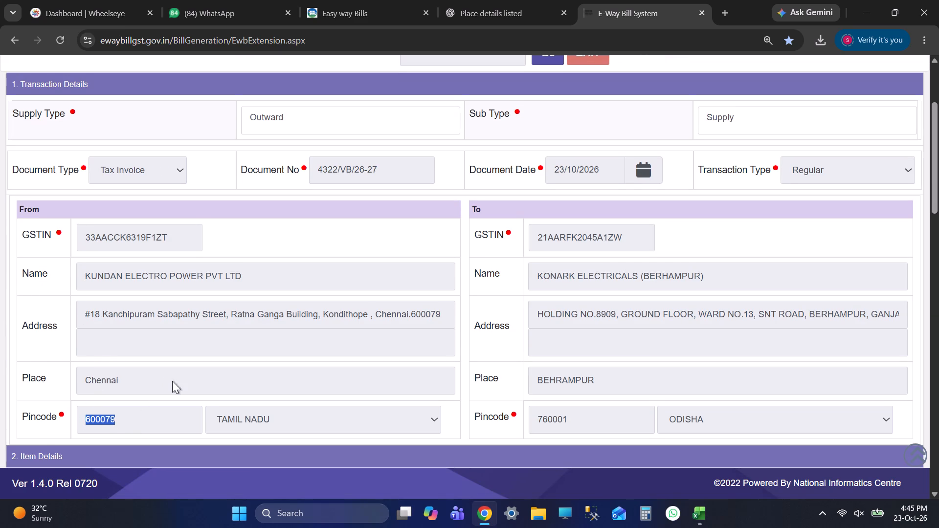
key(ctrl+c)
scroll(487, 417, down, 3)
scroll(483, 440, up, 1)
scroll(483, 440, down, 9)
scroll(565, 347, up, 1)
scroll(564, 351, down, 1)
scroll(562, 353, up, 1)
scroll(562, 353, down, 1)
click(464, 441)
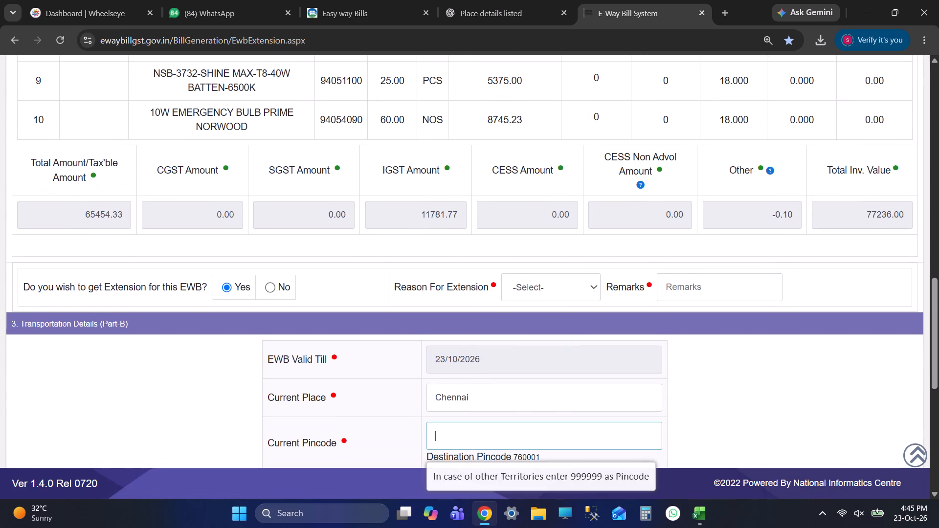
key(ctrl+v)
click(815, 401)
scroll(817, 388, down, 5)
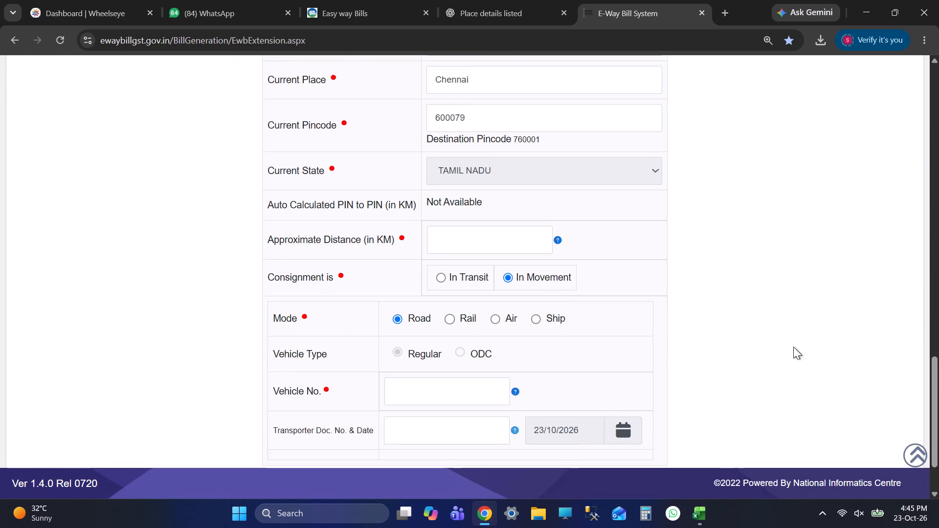
Set the current place to BEHRAMPUR, copied from the bill's To section.
scroll(788, 334, up, 8)
scroll(702, 330, down, 1)
scroll(698, 330, up, 1)
scroll(697, 330, down, 1)
scroll(696, 331, up, 4)
scroll(637, 297, down, 1)
scroll(636, 298, up, 1)
scroll(636, 298, down, 1)
scroll(635, 298, up, 3)
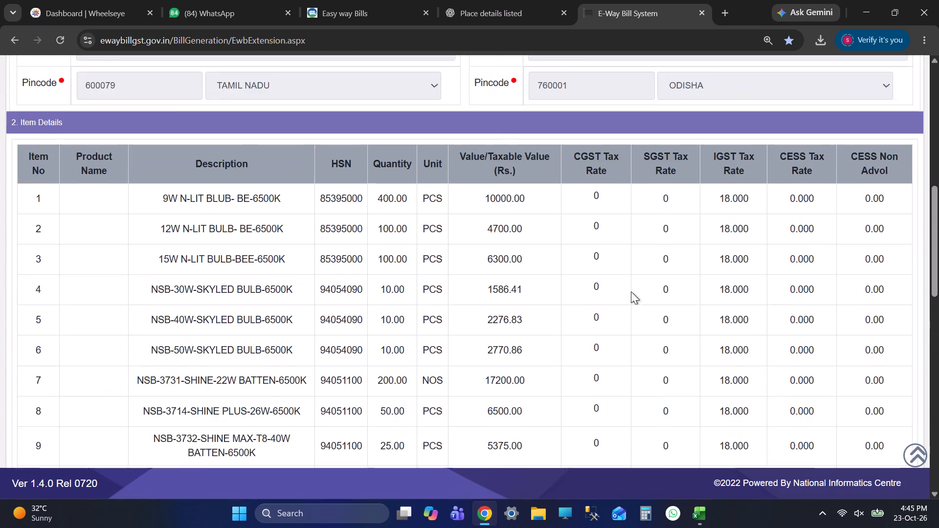
scroll(631, 291, up, 3)
drag(528, 371, 609, 386)
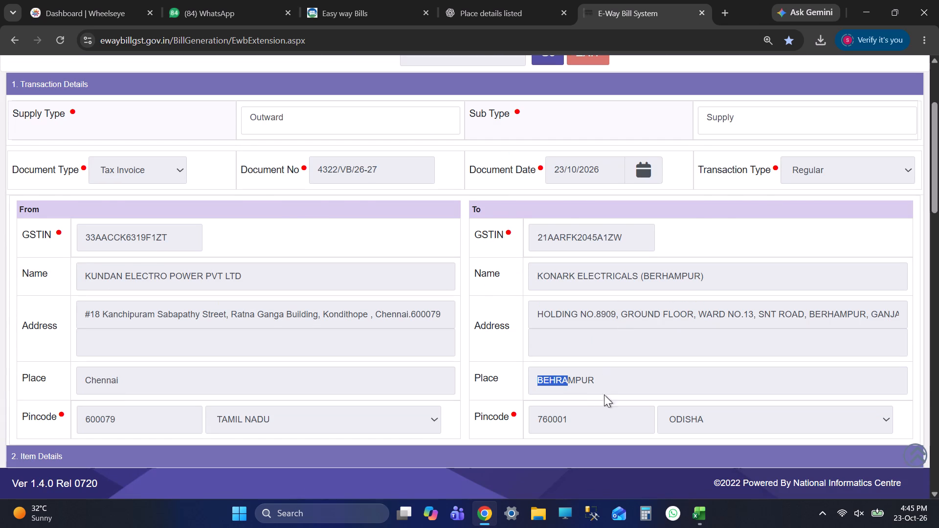
key(ctrl+c)
scroll(654, 410, down, 6)
scroll(594, 364, up, 1)
scroll(593, 364, down, 9)
key(alt+Tab)
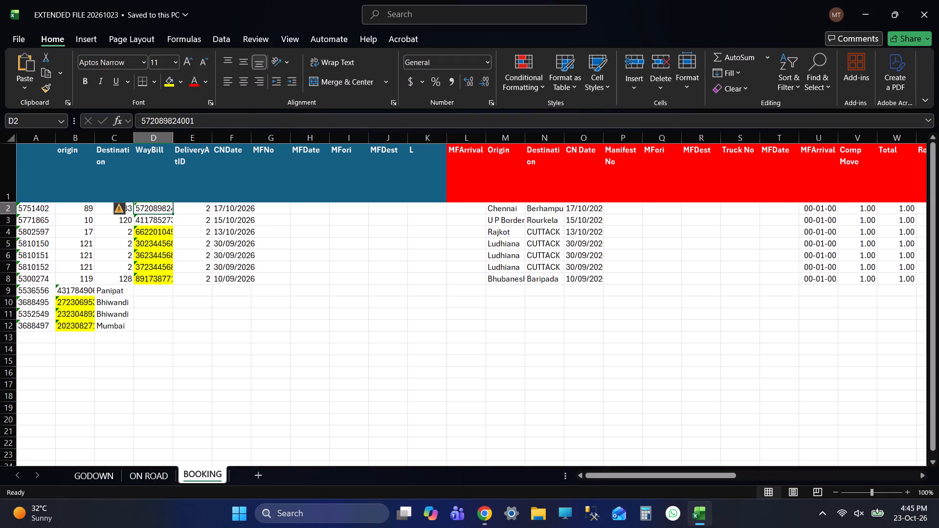
key(alt+Tab)
scroll(572, 327, up, 9)
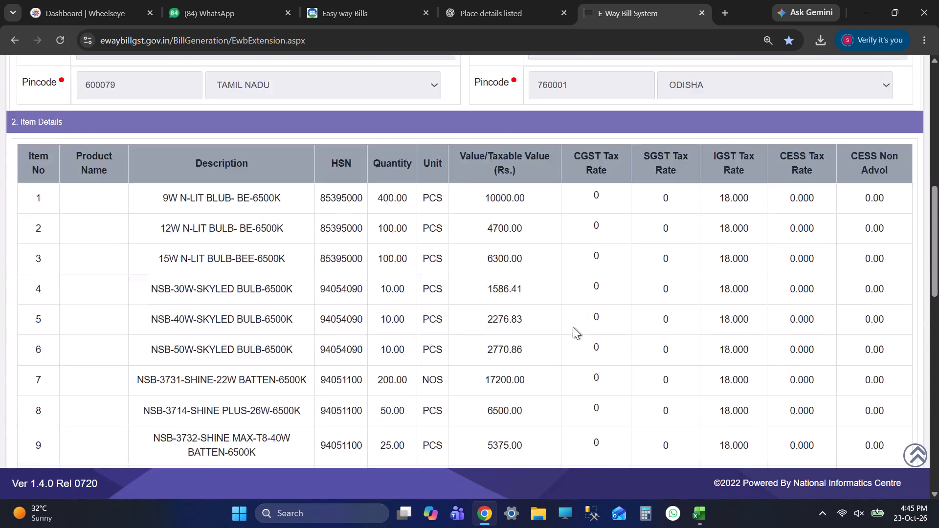
scroll(573, 327, up, 3)
scroll(581, 330, down, 7)
scroll(591, 322, up, 4)
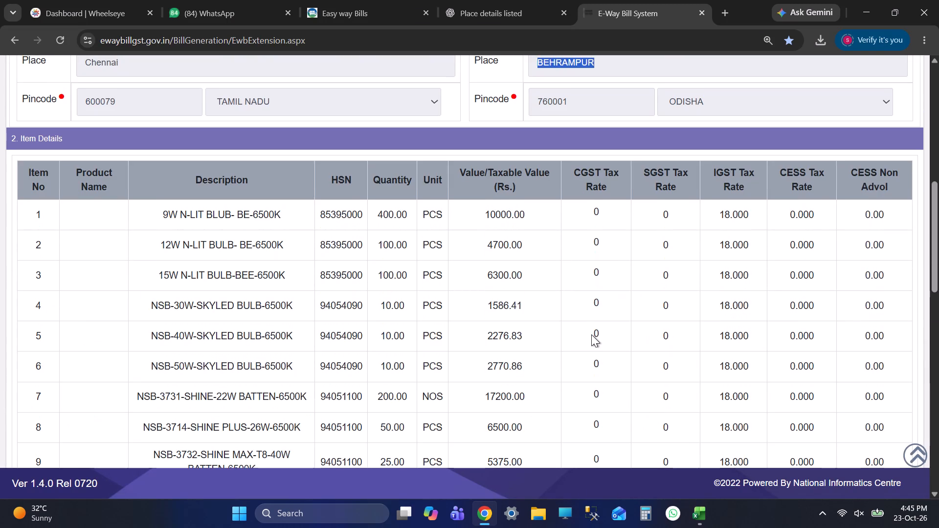
key(ctrl+c)
scroll(594, 377, down, 3)
scroll(595, 394, up, 1)
scroll(595, 394, down, 5)
scroll(598, 426, up, 1)
scroll(596, 412, down, 2)
click(523, 260)
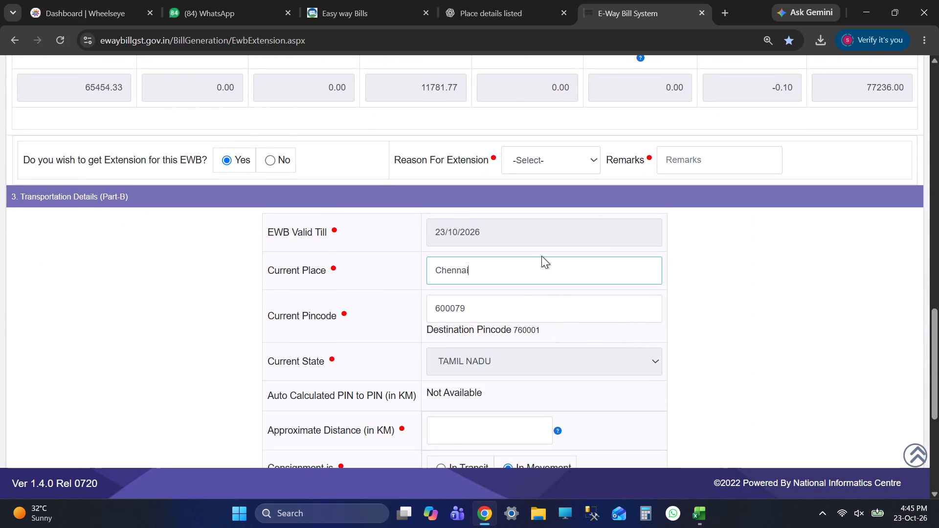
key(ctrl+a)
key(ctrl+v)
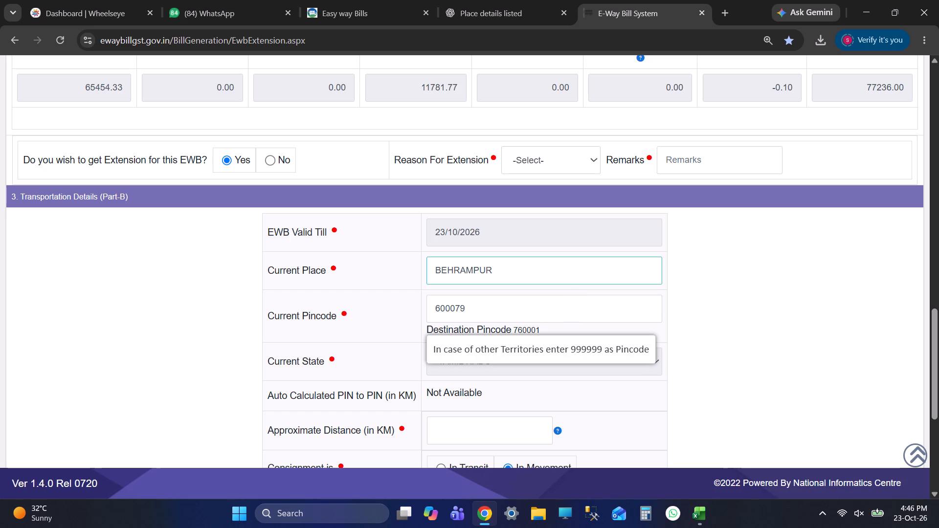
Set the current pincode to the destination pincode 760001, copied from the bill's To section.
scroll(544, 251, up, 11)
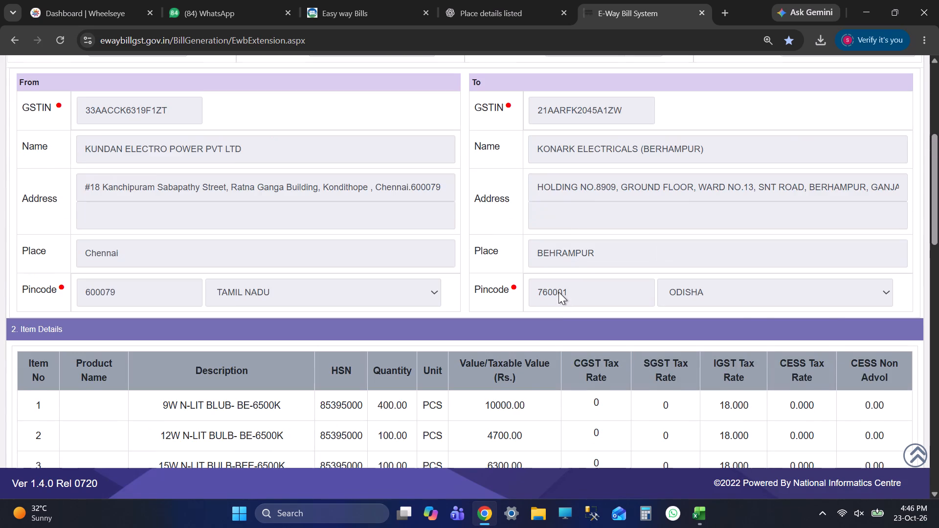
scroll(577, 272, down, 8)
scroll(572, 271, up, 1)
scroll(572, 271, down, 3)
scroll(577, 265, up, 3)
scroll(577, 265, down, 1)
scroll(577, 265, up, 1)
scroll(577, 265, down, 1)
scroll(577, 265, up, 4)
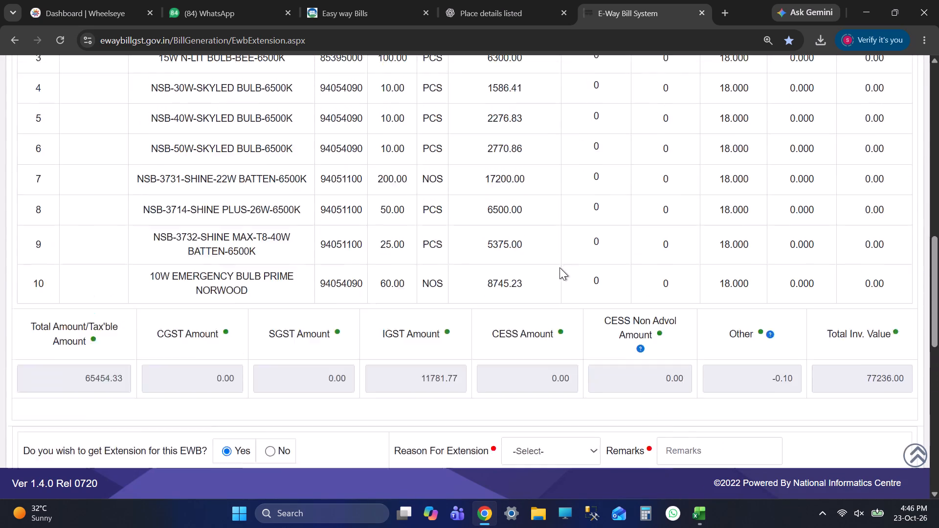
scroll(504, 238, up, 3)
drag(529, 220, 615, 245)
key(ctrl+c)
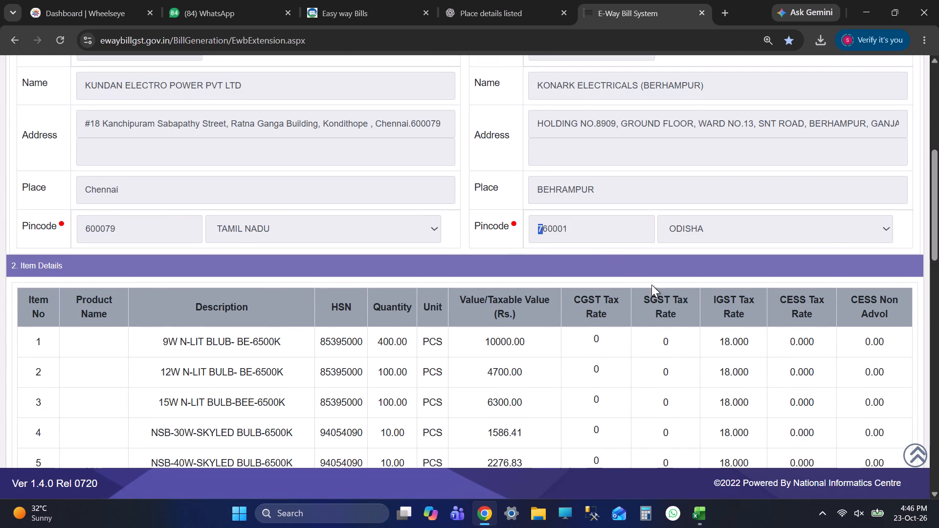
scroll(651, 293, down, 10)
click(517, 300)
key(ctrl+a)
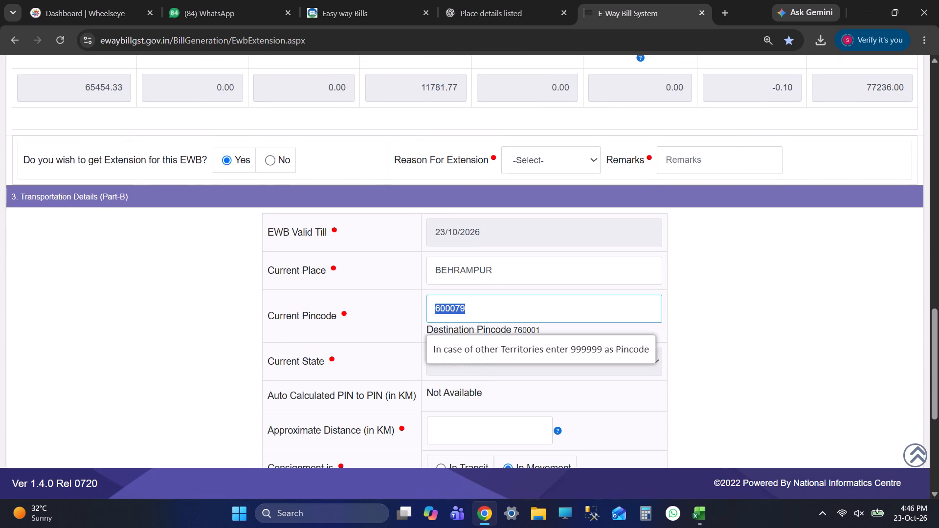
key(ctrl+v)
click(814, 266)
Copy the current place BEHRAMPUR and mark the consignment as In Transit with Warehouse as the transit type.
drag(430, 274, 529, 282)
key(ctrl+c)
scroll(813, 312, down, 1)
scroll(813, 320, up, 1)
scroll(813, 320, down, 3)
scroll(813, 322, up, 1)
scroll(813, 322, down, 1)
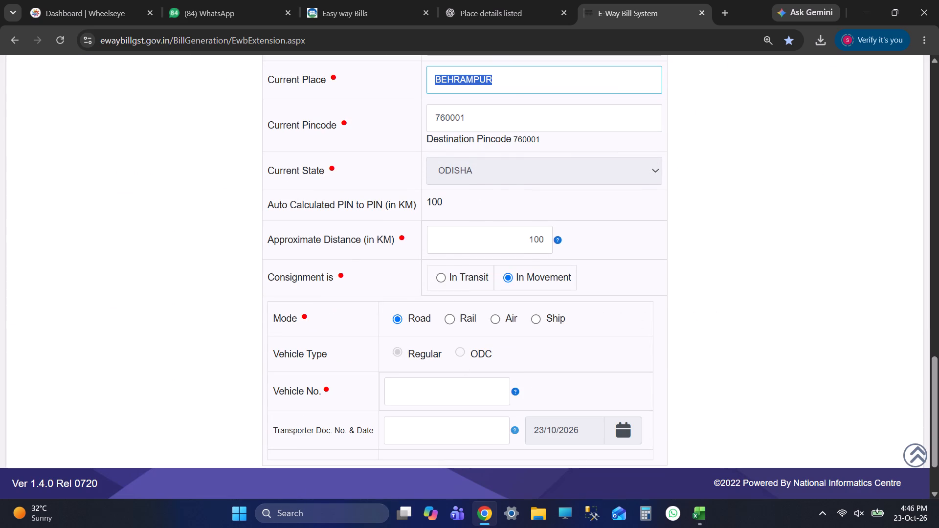
click(469, 275)
click(391, 316)
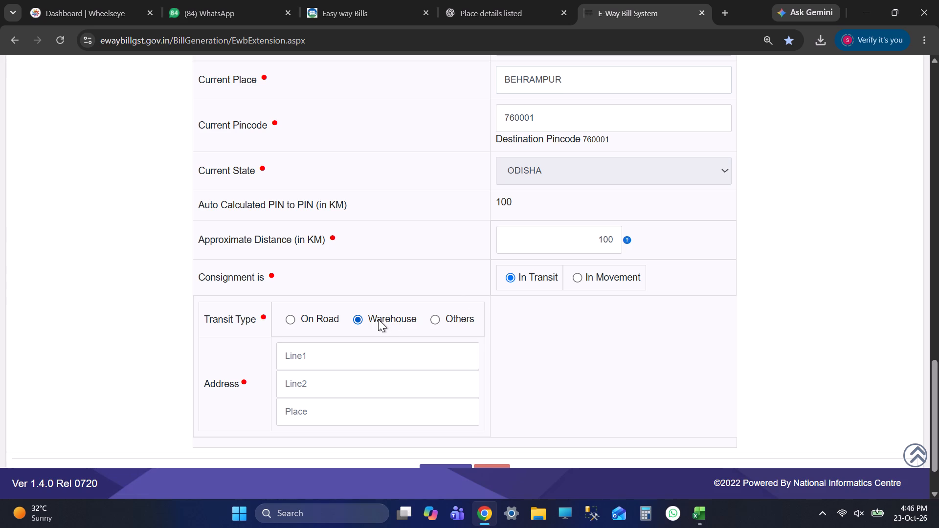
Fill both warehouse address lines and the place line with the copied BEHRAMPUR.
scroll(365, 361, down, 1)
click(361, 301)
key(ctrl+v)
click(379, 338)
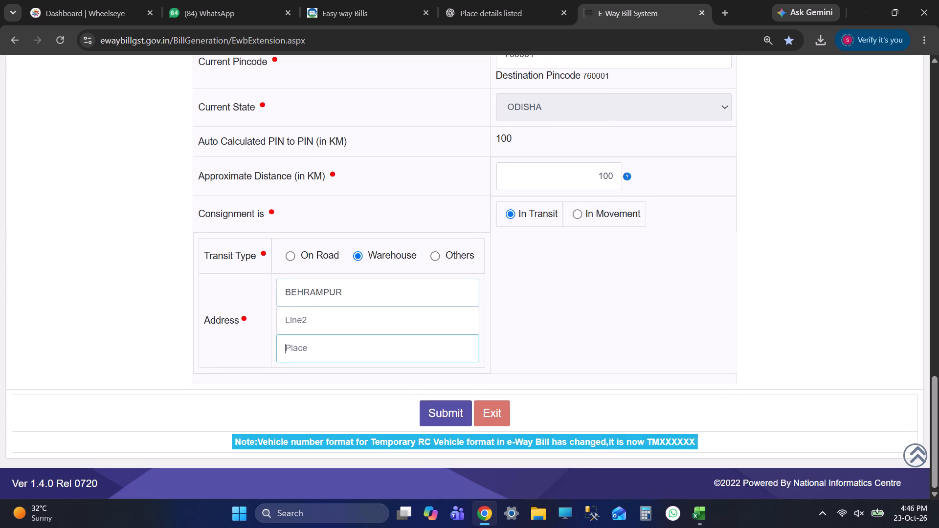
key(ctrl+v)
click(327, 325)
key(ctrl+v)
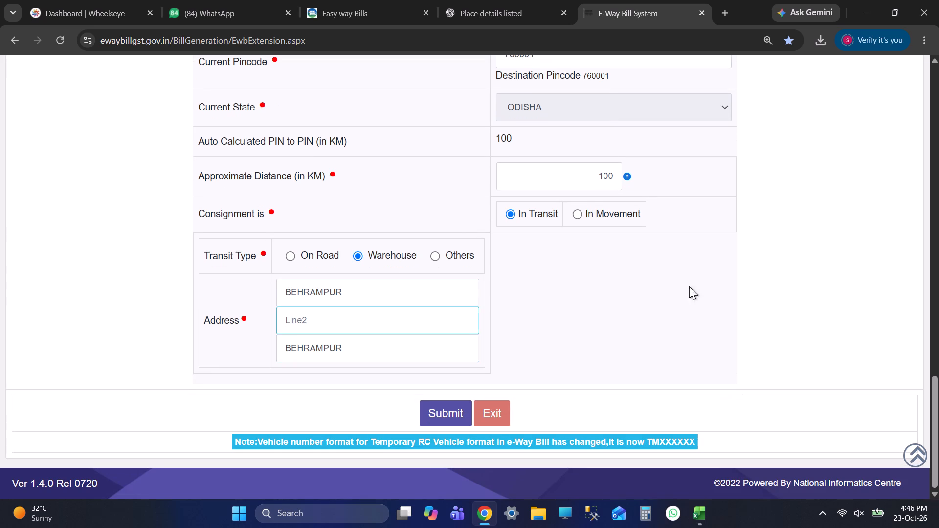
Select Transhipment as the reason for extension and enter Transhipment as the remarks.
scroll(730, 290, up, 5)
scroll(735, 316, down, 4)
scroll(773, 312, up, 3)
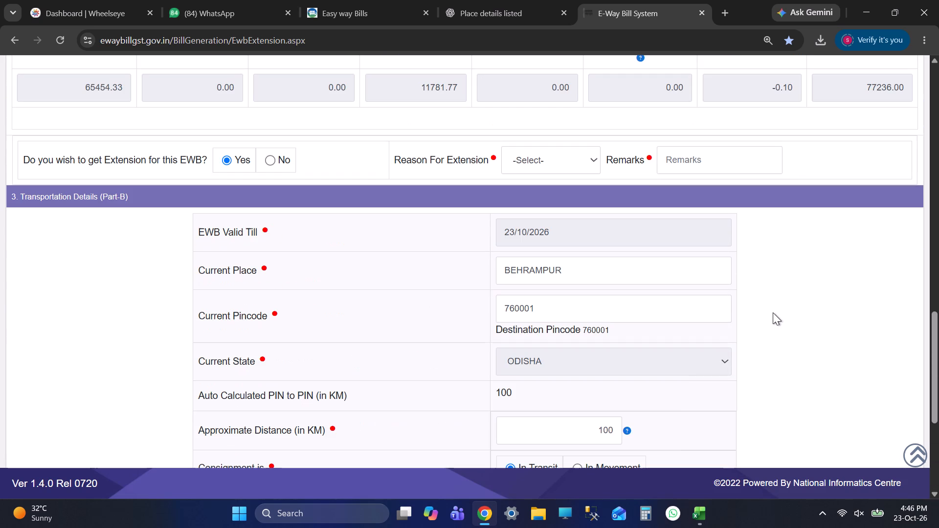
click(549, 163)
click(562, 231)
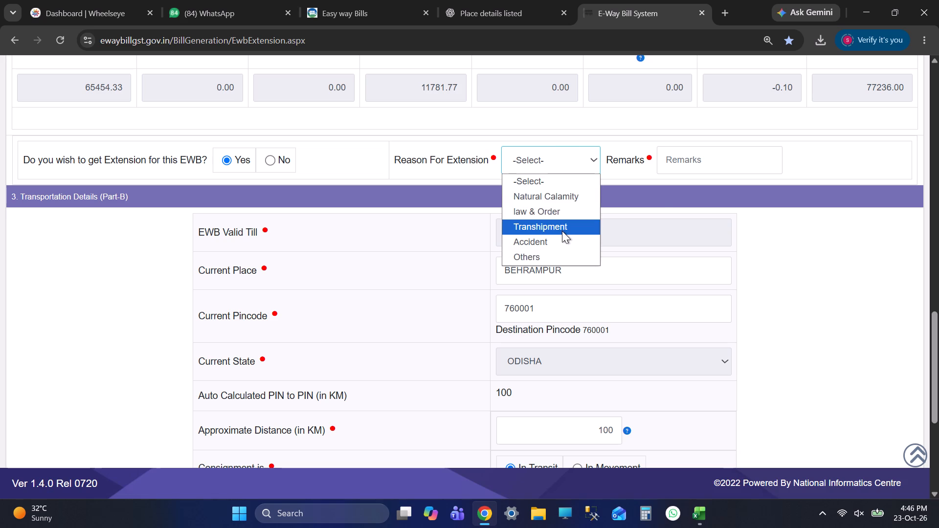
click(719, 163)
text(Tras)
key(BackSpace)
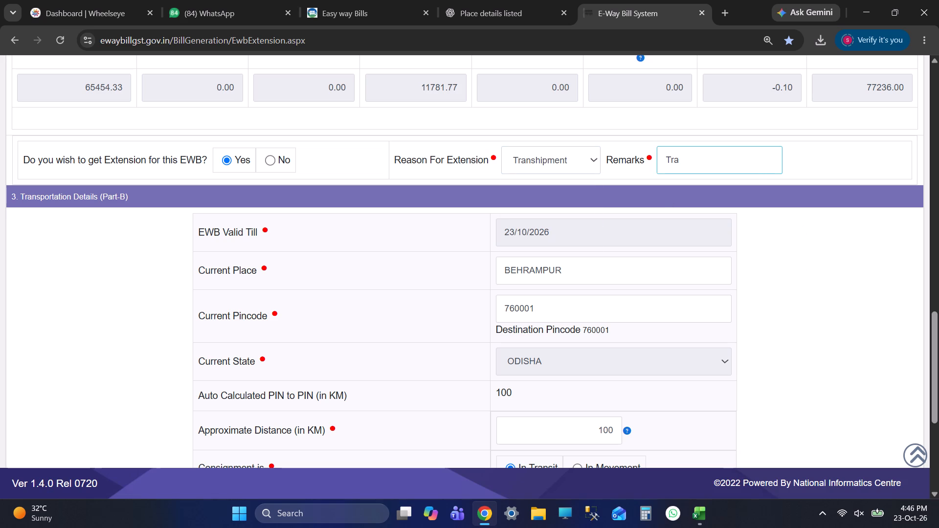
text(nshipment)
scroll(766, 286, down, 7)
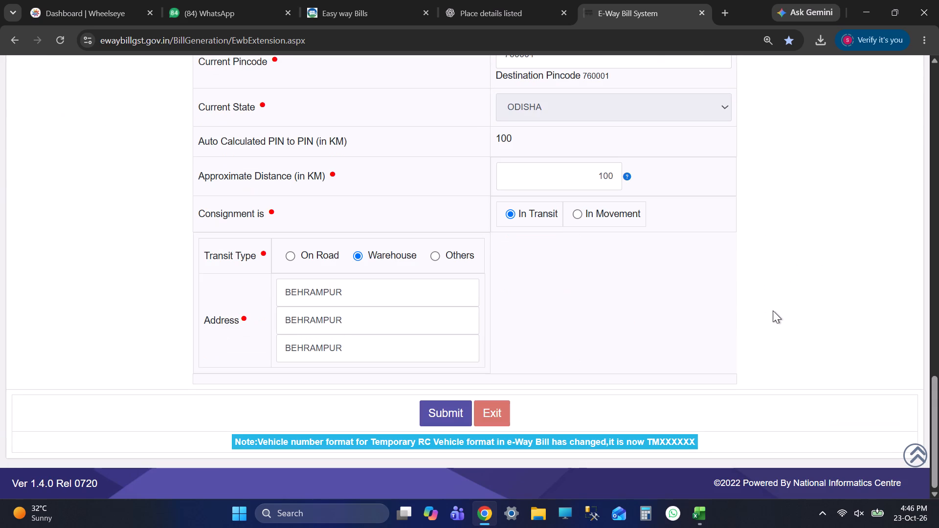
scroll(773, 310, up, 4)
scroll(769, 318, down, 4)
scroll(769, 326, up, 1)
scroll(769, 326, down, 1)
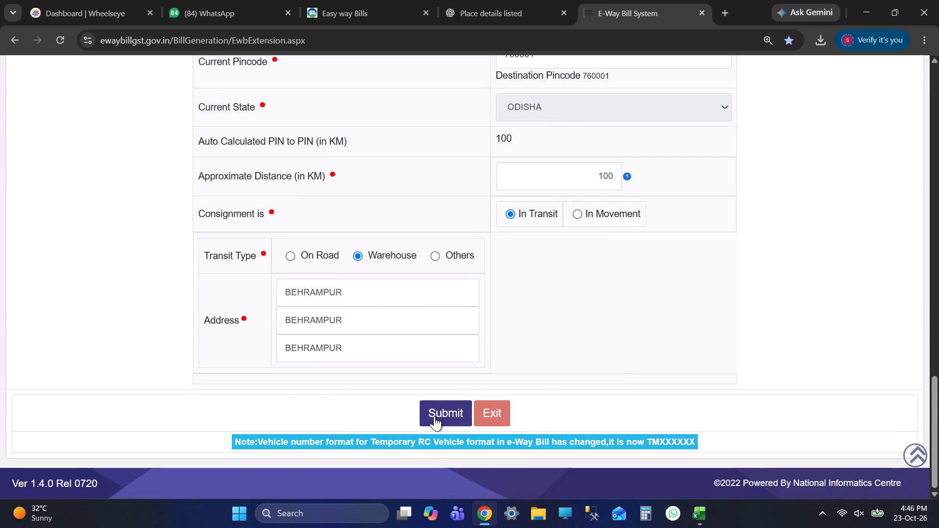
click(434, 416)
scroll(615, 331, down, 6)
scroll(633, 343, up, 1)
scroll(633, 350, down, 1)
scroll(633, 363, up, 1)
scroll(633, 364, down, 4)
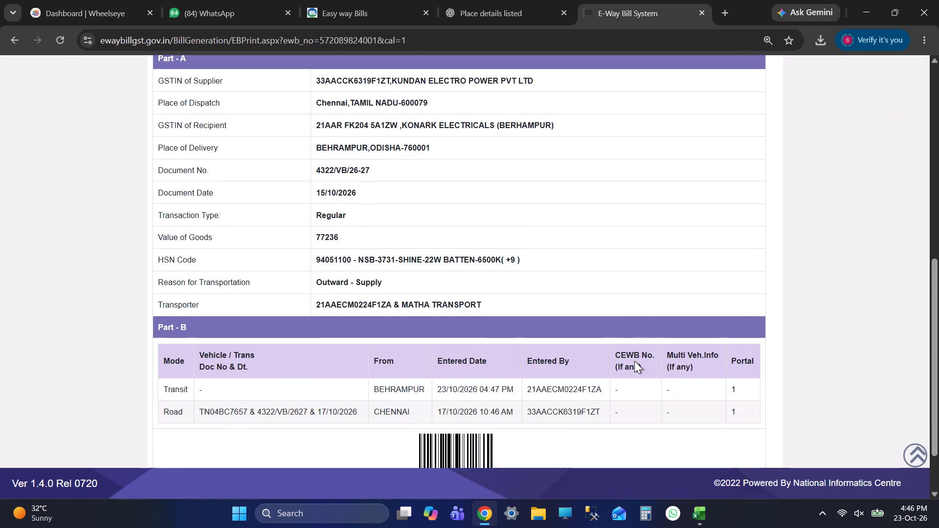
scroll(634, 361, down, 7)
click(531, 436)
key(alt+Tab)
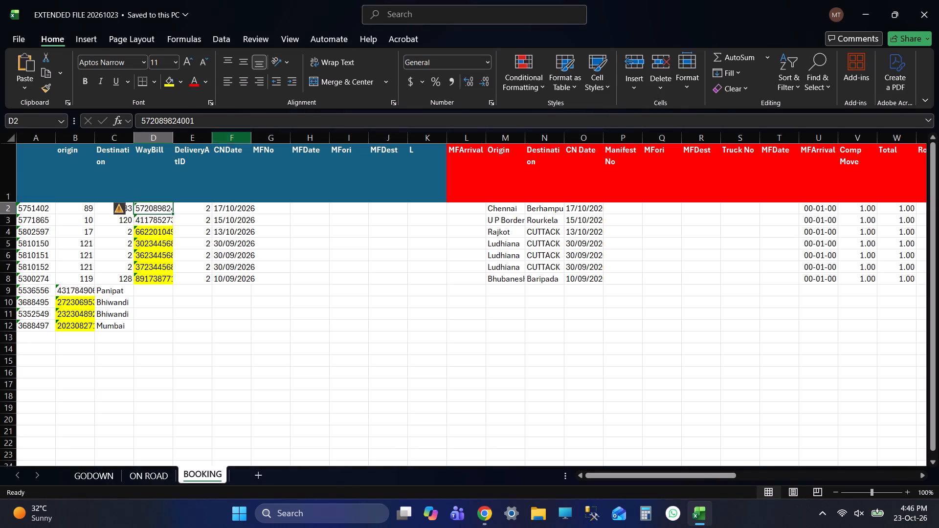
click(165, 80)
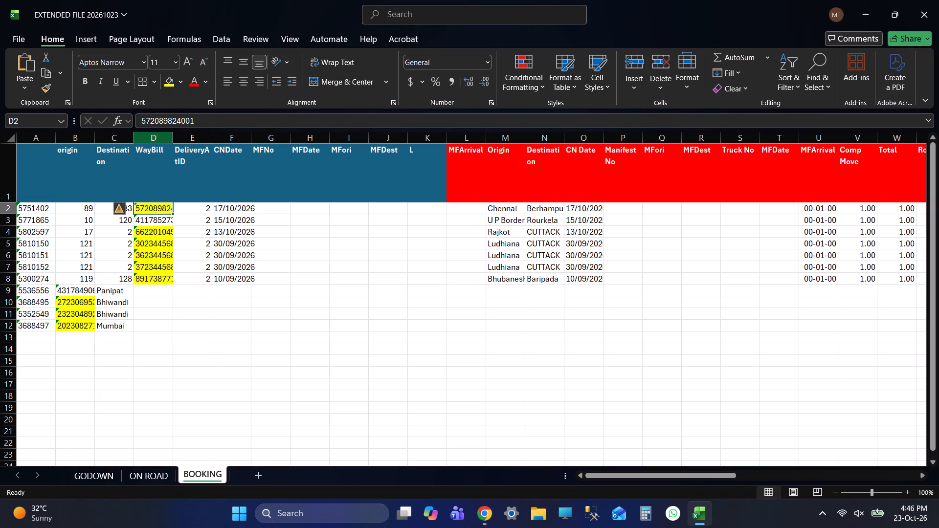
click(148, 216)
key(ctrl+c)
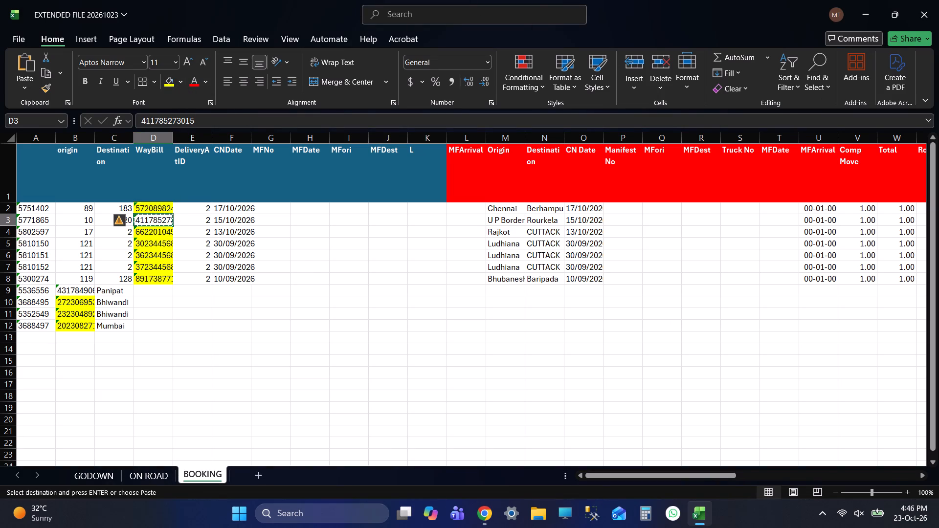
key(alt+Tab)
click(98, 167)
click(67, 344)
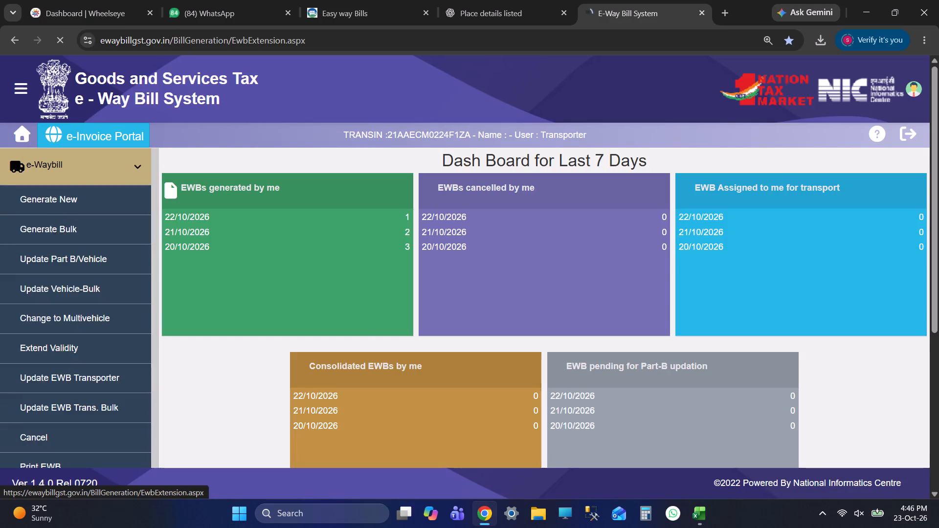
click(465, 205)
key(ctrl+v)
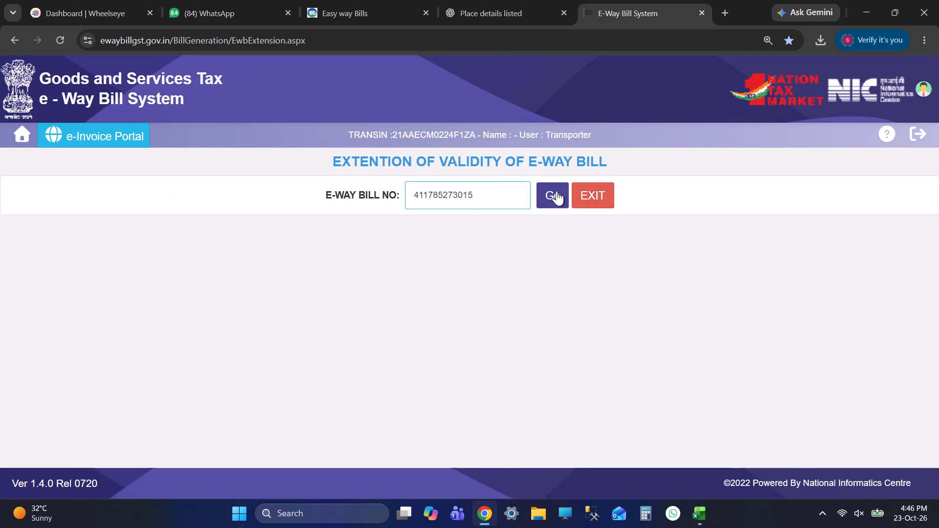
click(556, 191)
Examine the loaded bill's details and its row on the BOOKING sheet in Excel, returning to the portal.
scroll(552, 238, down, 8)
scroll(558, 223, up, 1)
scroll(555, 228, down, 3)
scroll(537, 222, up, 1)
scroll(530, 236, down, 4)
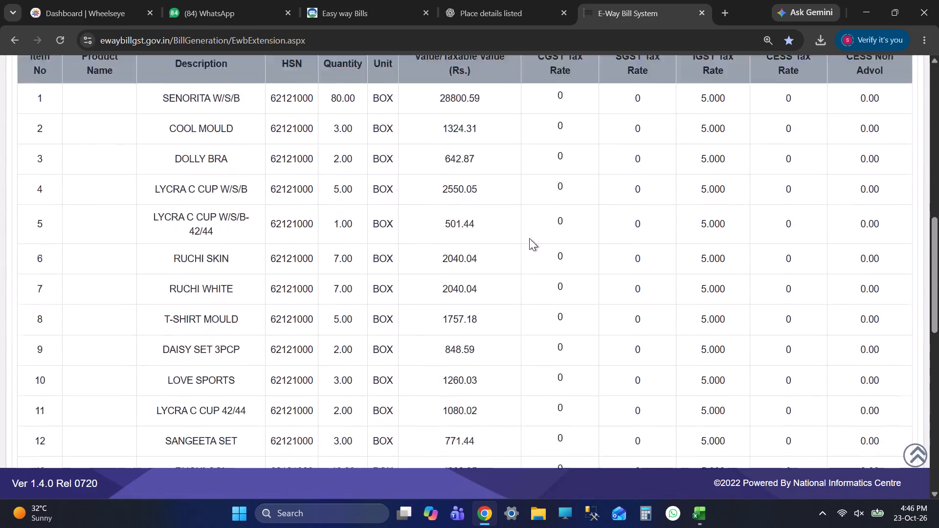
scroll(529, 238, up, 12)
scroll(515, 230, down, 2)
key(alt+Tab)
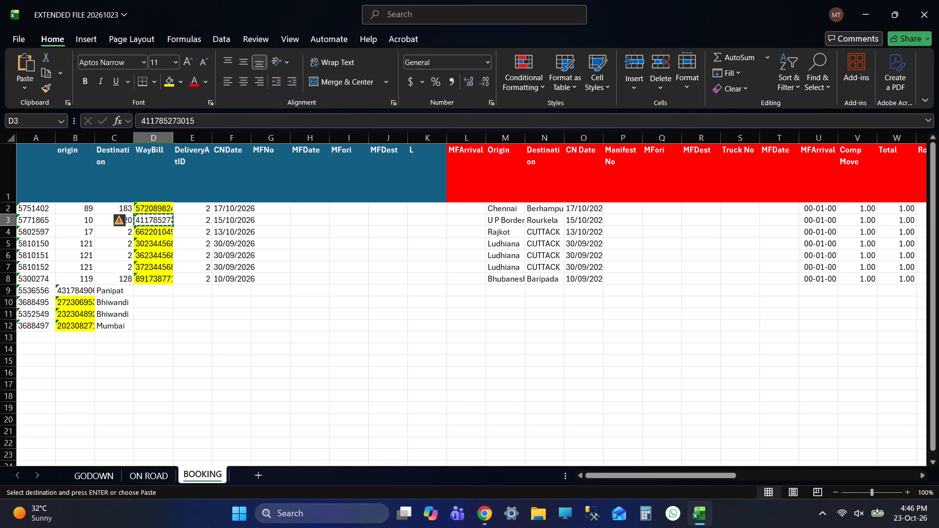
key(alt+Tab)
key(alt+Tab)
key(alt+Tab)
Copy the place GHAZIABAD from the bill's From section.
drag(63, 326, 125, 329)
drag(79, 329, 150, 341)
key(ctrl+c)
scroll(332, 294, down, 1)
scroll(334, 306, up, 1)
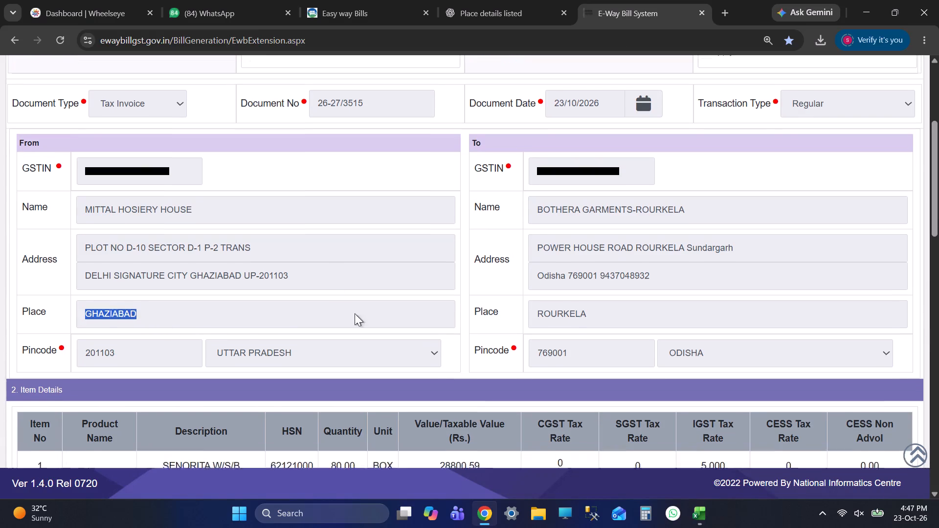
Choose Yes for the extension, select Transhipment as the reason and enter Transhipment as the remarks.
scroll(475, 259, down, 1)
scroll(477, 266, up, 1)
scroll(477, 266, down, 9)
scroll(512, 307, up, 1)
scroll(512, 315, down, 4)
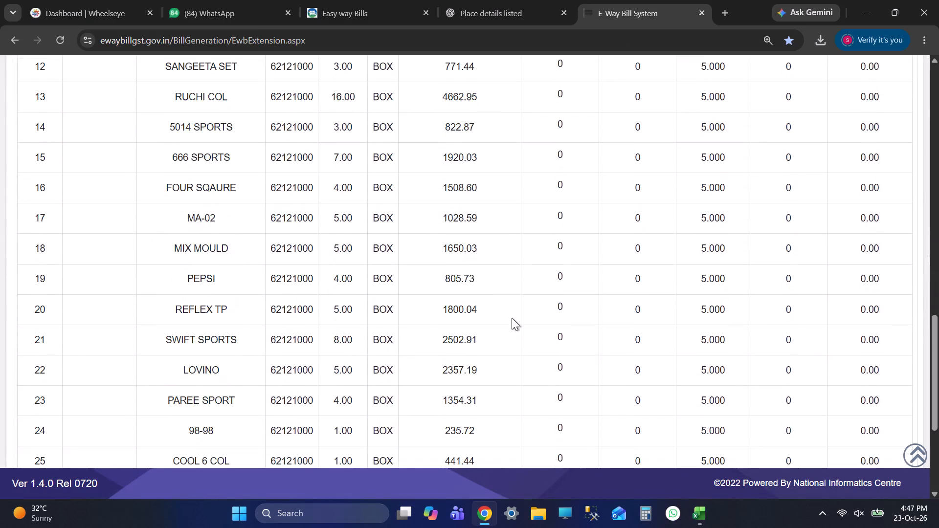
scroll(512, 318, down, 10)
click(239, 438)
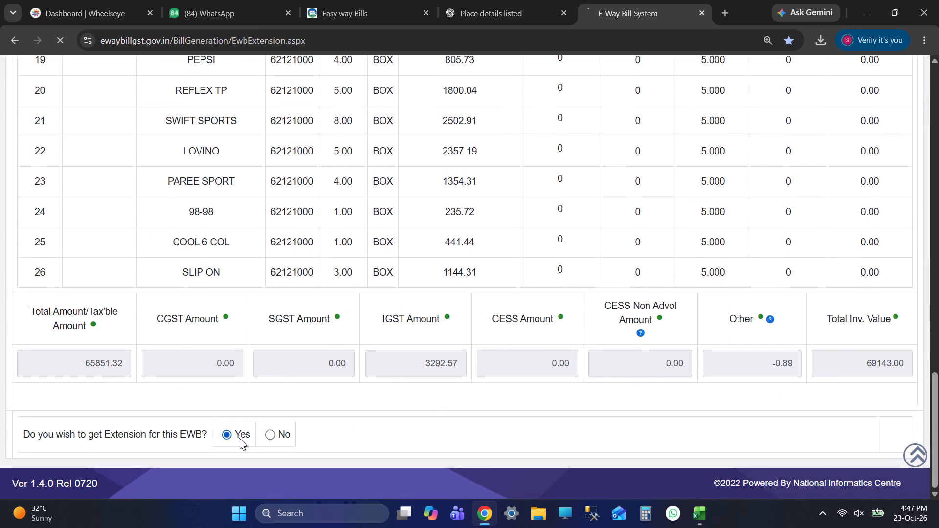
scroll(359, 381, down, 6)
scroll(549, 280, up, 2)
click(549, 175)
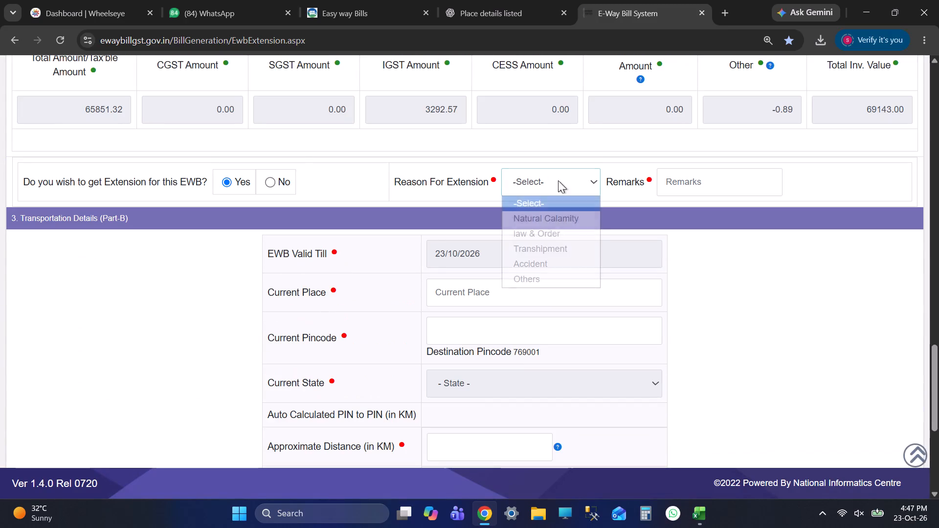
click(567, 242)
click(709, 177)
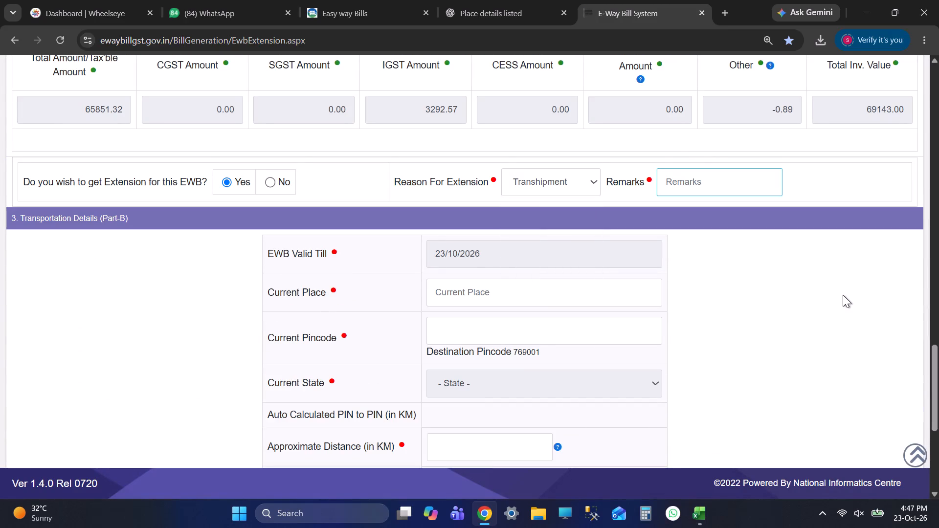
text(Tra)
text(nshipment)
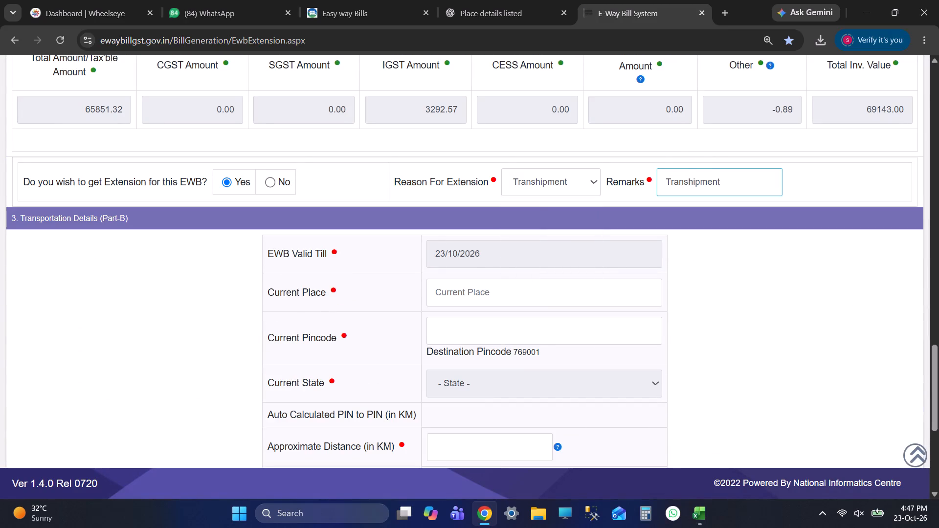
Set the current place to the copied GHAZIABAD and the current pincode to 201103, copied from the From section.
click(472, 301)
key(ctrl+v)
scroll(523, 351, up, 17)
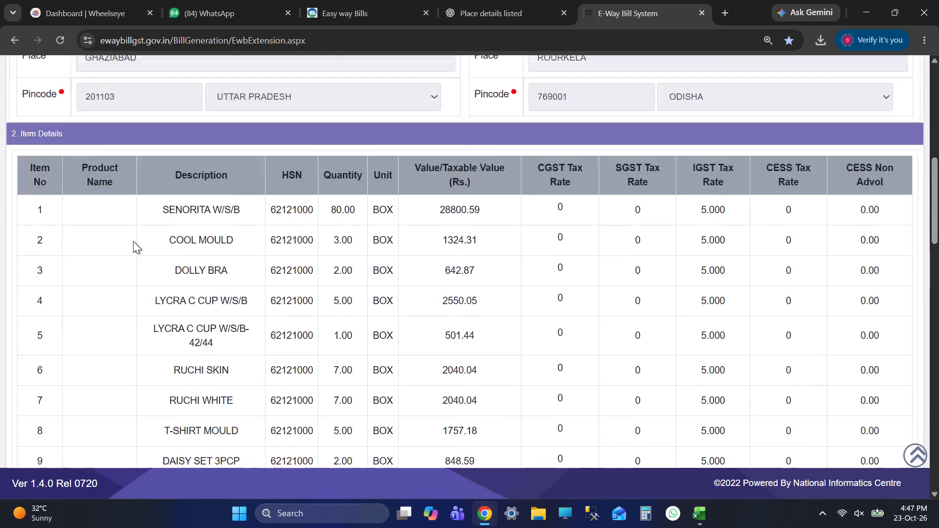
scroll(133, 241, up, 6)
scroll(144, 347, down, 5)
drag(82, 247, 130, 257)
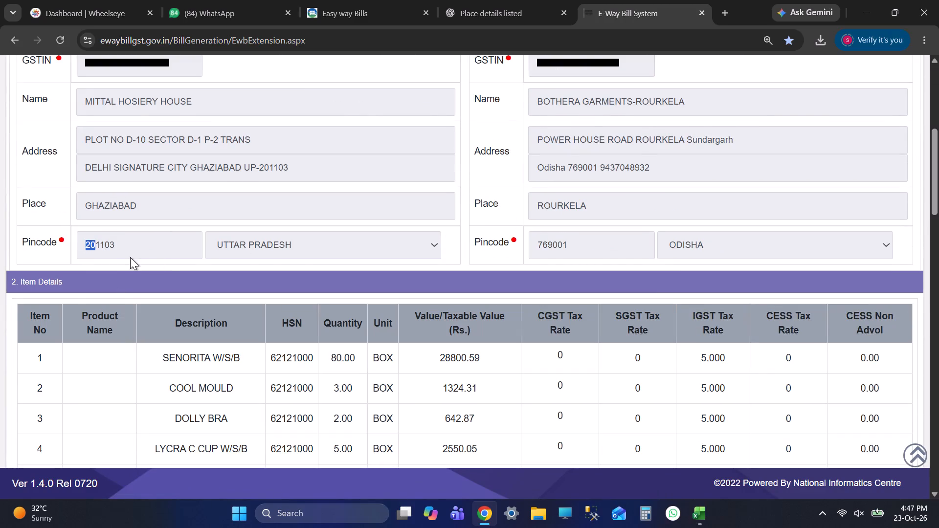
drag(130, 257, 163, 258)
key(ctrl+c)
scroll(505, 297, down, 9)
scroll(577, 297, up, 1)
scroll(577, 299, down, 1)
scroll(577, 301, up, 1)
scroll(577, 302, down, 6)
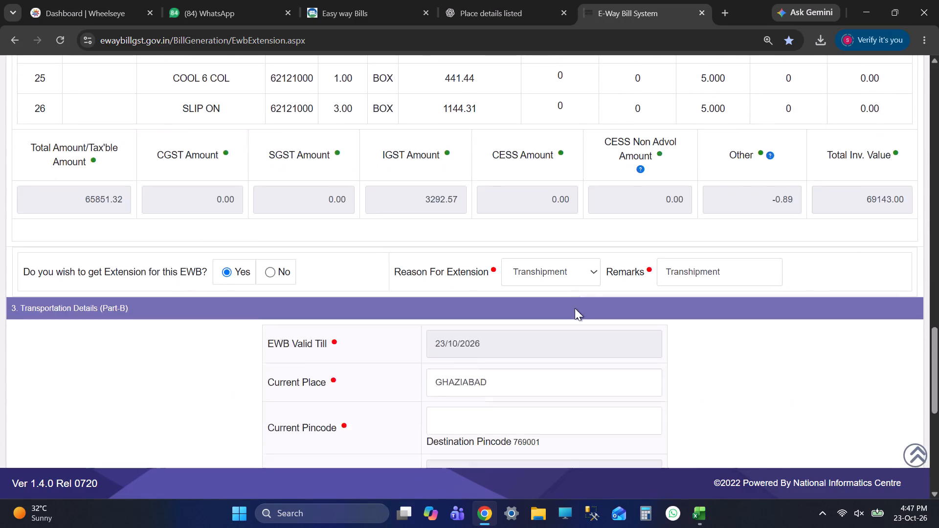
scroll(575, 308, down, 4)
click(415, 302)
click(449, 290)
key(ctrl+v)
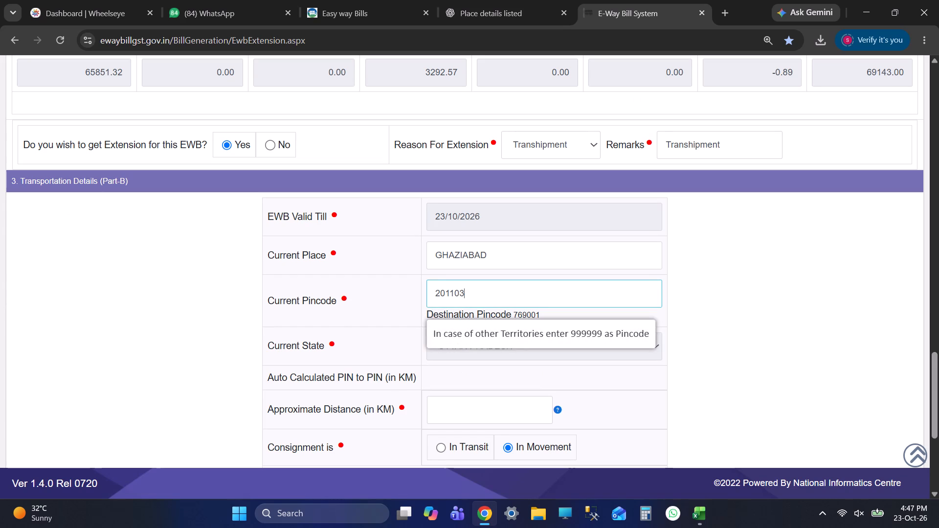
Copy the current place GHAZIABAD and mark the consignment as In Transit with Warehouse as the transit type.
drag(437, 259, 574, 272)
key(ctrl+c)
click(881, 315)
scroll(812, 361, down, 5)
scroll(782, 420, up, 1)
scroll(775, 424, down, 1)
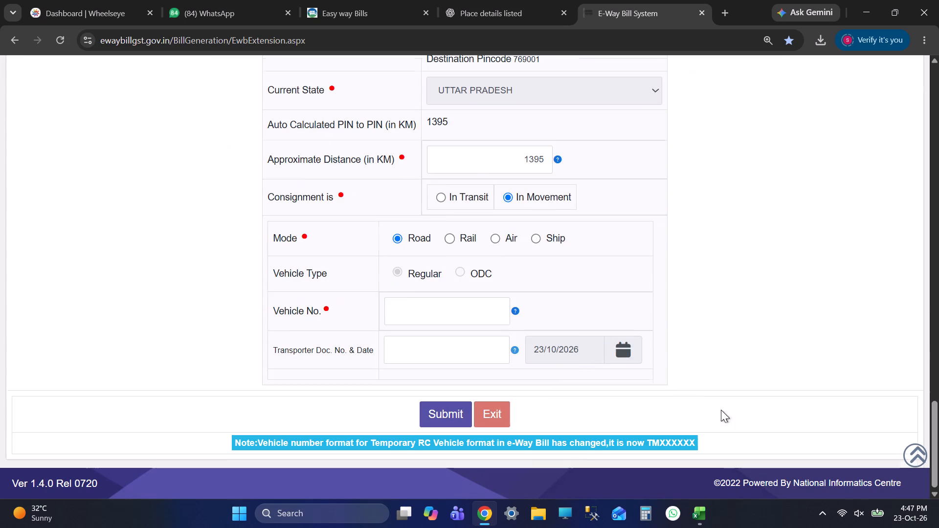
click(471, 193)
click(401, 261)
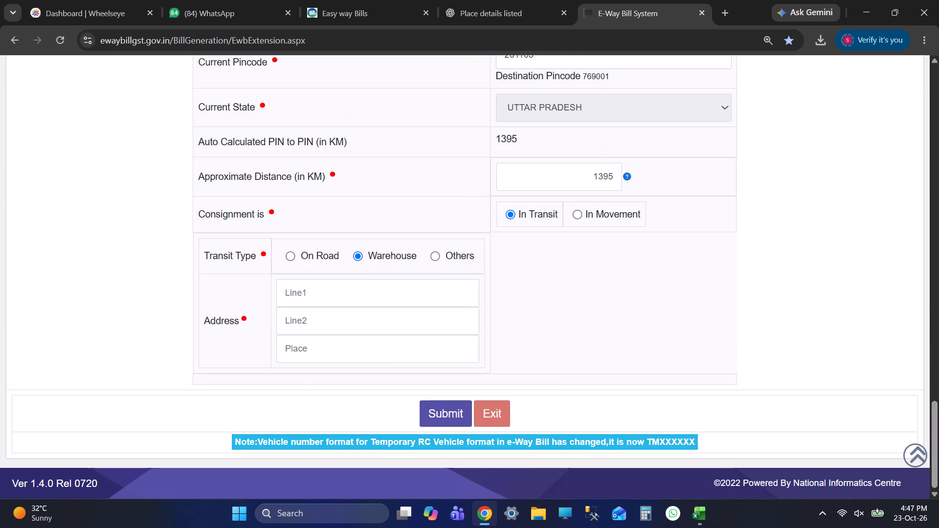
Fill both warehouse address lines and the place line with the copied GHAZIABAD.
click(353, 289)
key(ctrl+v)
click(361, 319)
key(ctrl+v)
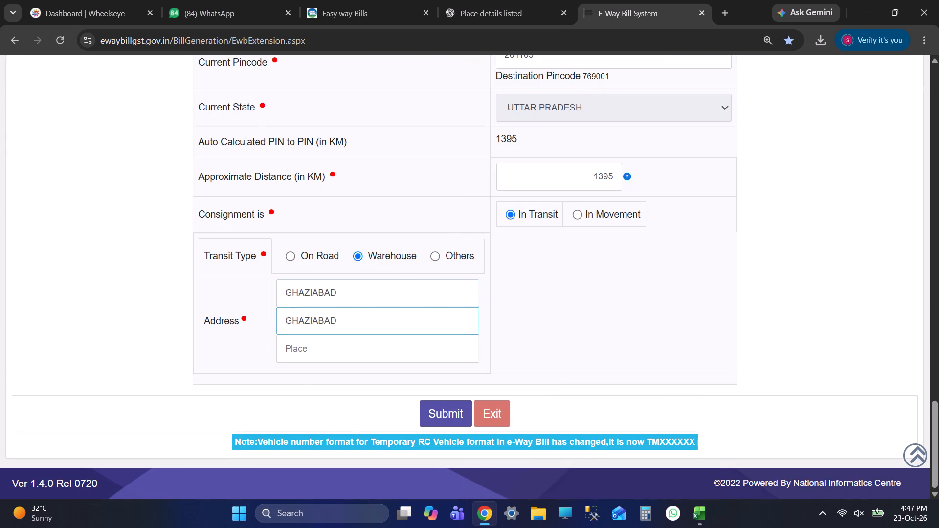
click(367, 345)
key(ctrl+v)
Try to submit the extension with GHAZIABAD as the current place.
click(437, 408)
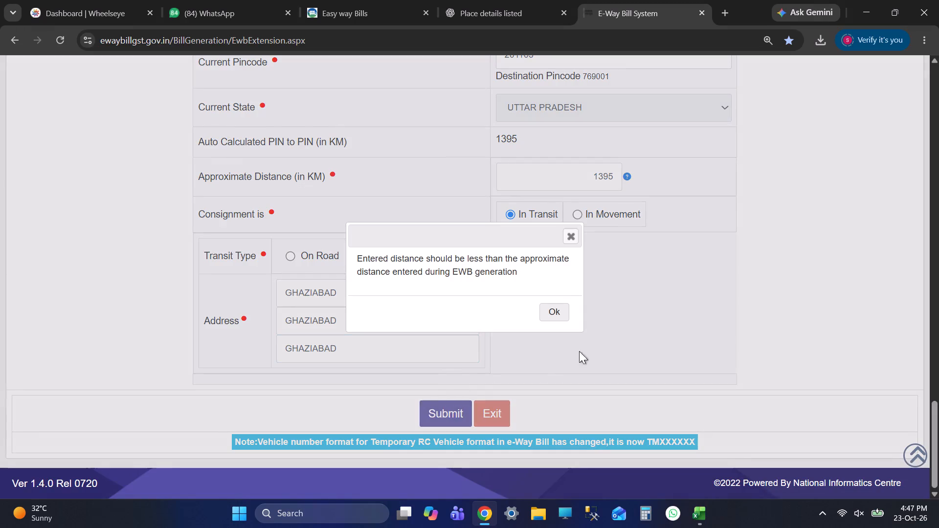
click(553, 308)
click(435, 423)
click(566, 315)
Replace the current place with ROURKELA, copied from the bill's To section.
scroll(591, 326, up, 17)
scroll(586, 331, down, 1)
scroll(585, 333, up, 3)
scroll(593, 352, down, 1)
scroll(593, 352, up, 8)
scroll(579, 387, down, 4)
drag(522, 219, 628, 228)
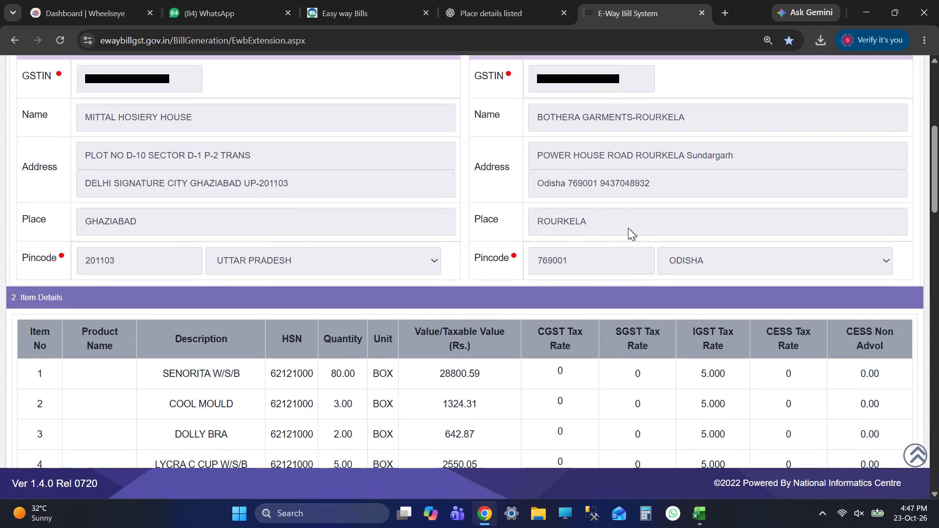
drag(628, 228, 629, 228)
drag(538, 225, 600, 228)
key(ctrl+c)
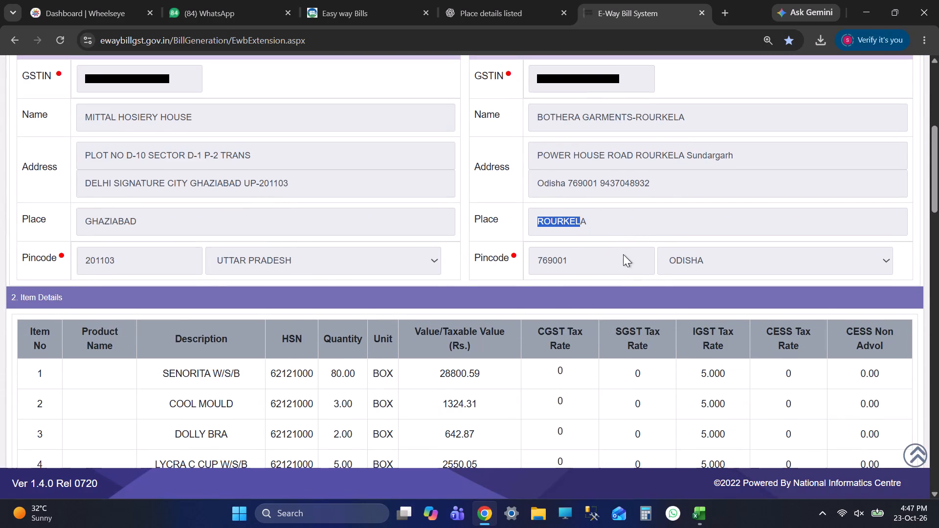
scroll(625, 264, down, 4)
scroll(625, 273, up, 1)
scroll(608, 274, down, 3)
scroll(604, 279, up, 1)
scroll(604, 279, down, 17)
scroll(587, 251, up, 4)
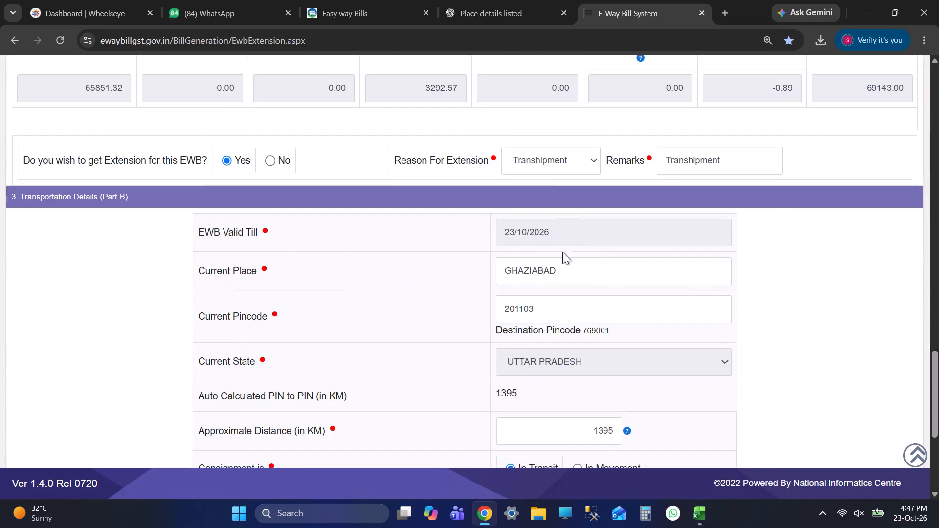
click(559, 279)
key(ctrl+a)
key(ctrl+v)
Replace the current pincode with the destination pincode 769001, copied from the To section.
scroll(611, 308, up, 4)
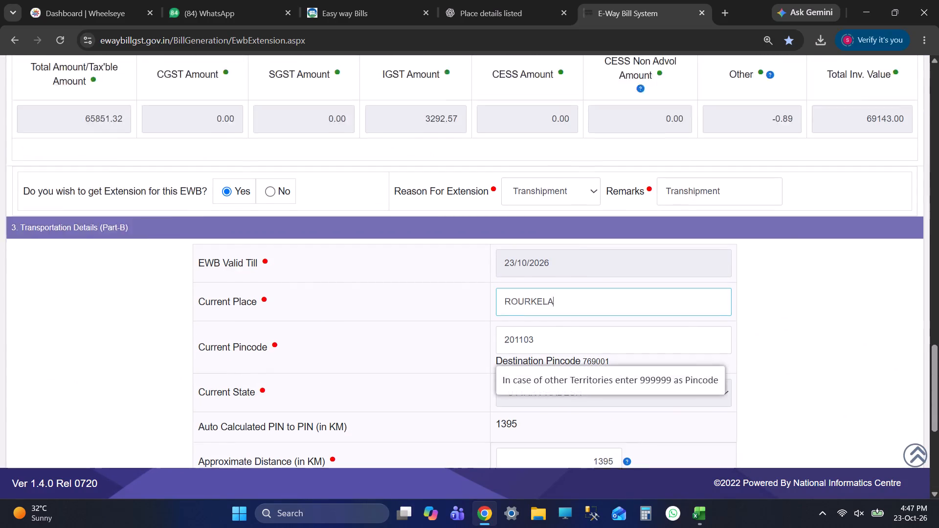
scroll(615, 308, up, 9)
scroll(619, 290, down, 1)
scroll(612, 290, up, 1)
scroll(608, 291, down, 1)
scroll(596, 293, up, 6)
drag(526, 261, 541, 261)
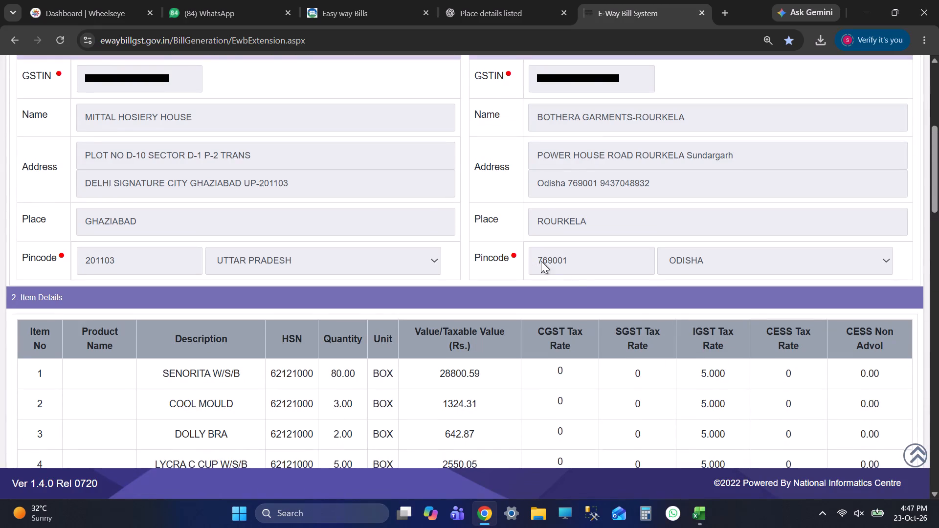
drag(541, 261, 577, 267)
key(ctrl+c)
scroll(663, 330, down, 8)
scroll(657, 283, down, 4)
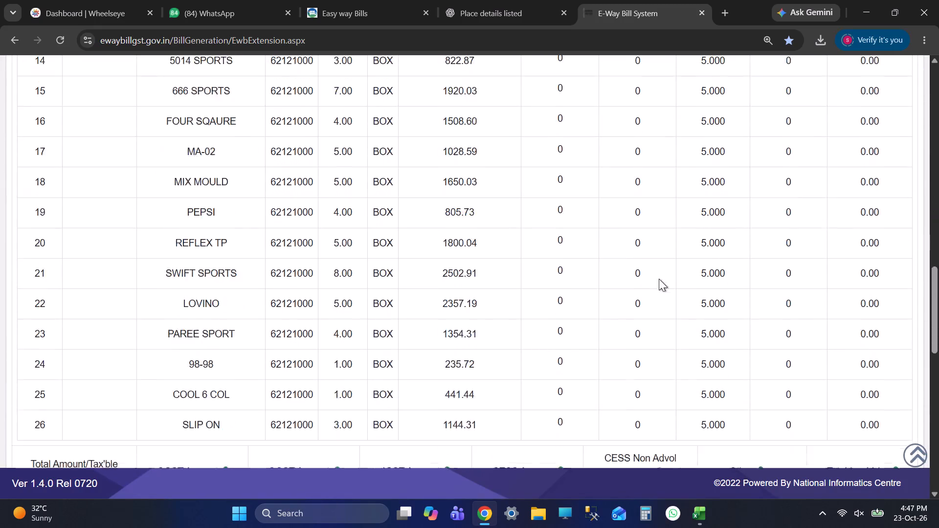
scroll(659, 279, down, 5)
click(550, 374)
key(ctrl+a)
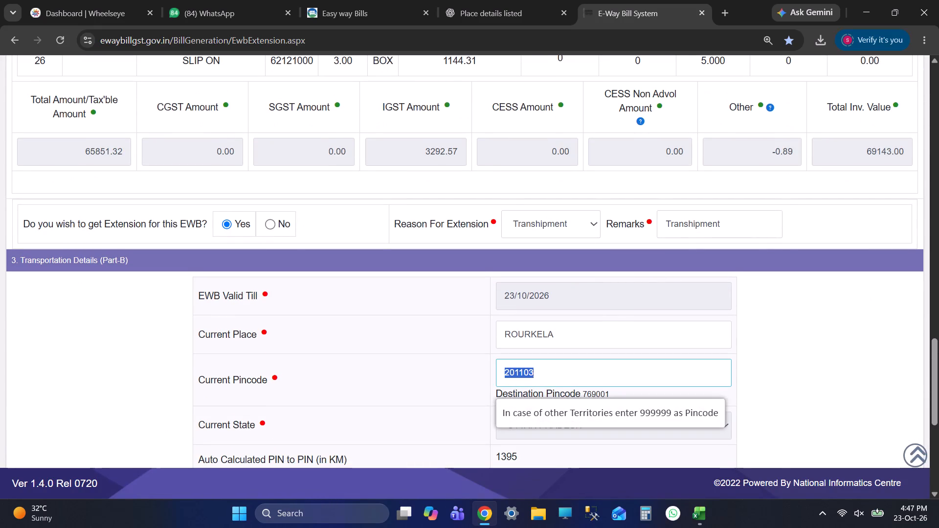
key(ctrl+v)
Copy the place name ROURKELA from the bill's To section.
scroll(636, 386, up, 16)
scroll(669, 352, down, 1)
scroll(669, 352, up, 6)
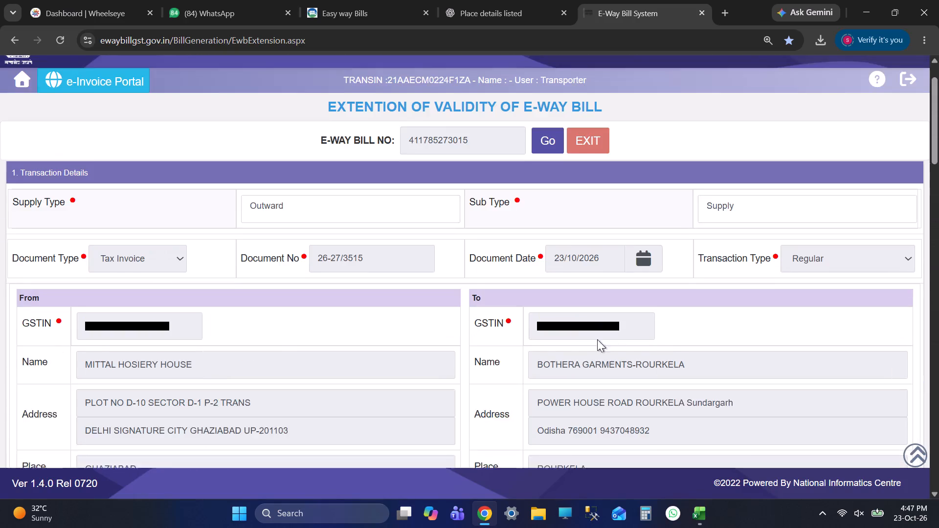
scroll(570, 422, down, 4)
drag(528, 205, 594, 222)
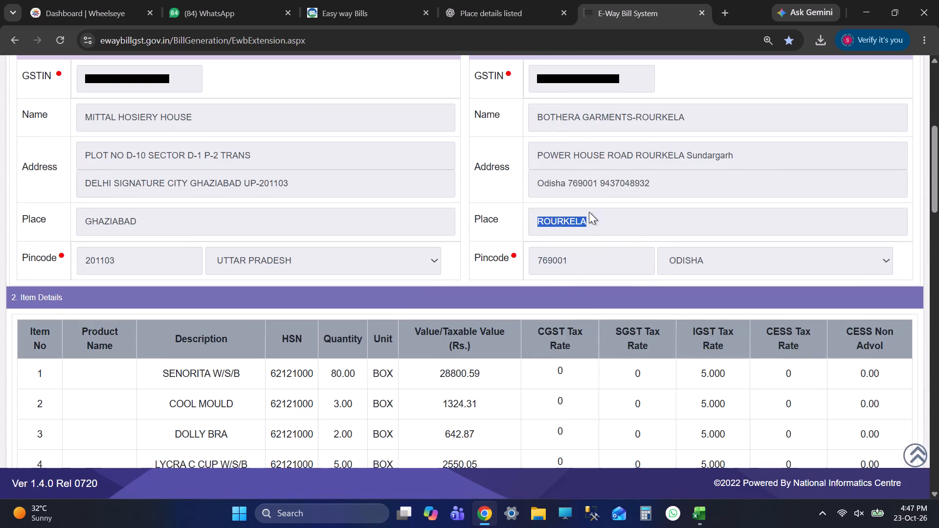
key(ctrl+c)
key(ctrl+c)
key(ctrl+c)
scroll(632, 236, down, 5)
scroll(632, 233, up, 1)
scroll(632, 233, down, 6)
scroll(633, 216, up, 1)
scroll(633, 216, down, 3)
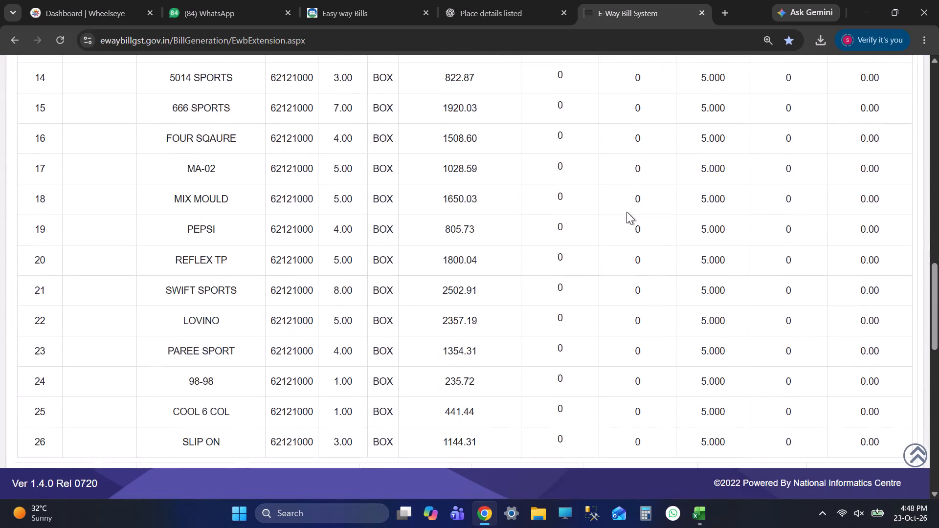
scroll(626, 212, down, 2)
scroll(623, 231, up, 1)
scroll(623, 231, down, 6)
key(alt+Tab)
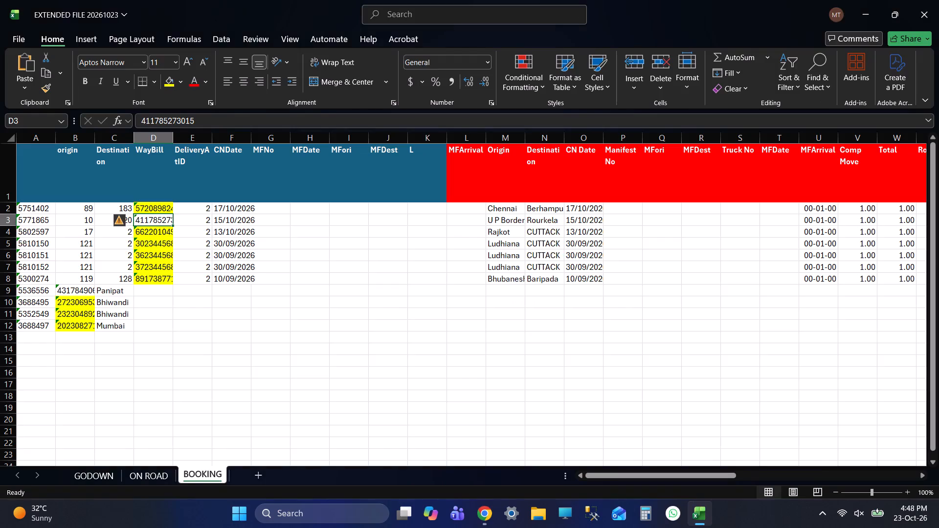
key(alt+Tab)
scroll(638, 248, up, 8)
scroll(617, 253, down, 1)
scroll(616, 254, up, 14)
scroll(617, 255, down, 2)
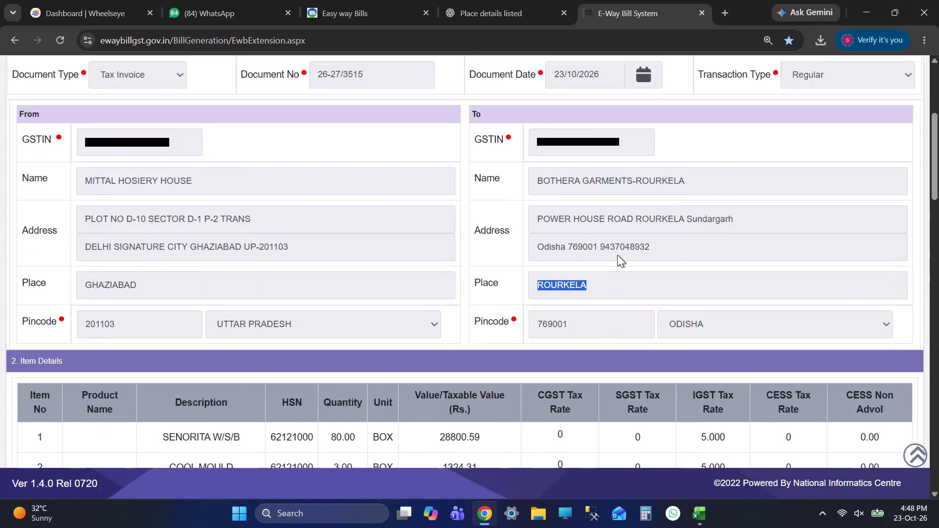
scroll(617, 255, down, 2)
key(ctrl+c)
key(ctrl+c)
scroll(642, 278, down, 4)
scroll(642, 286, up, 1)
scroll(669, 250, down, 2)
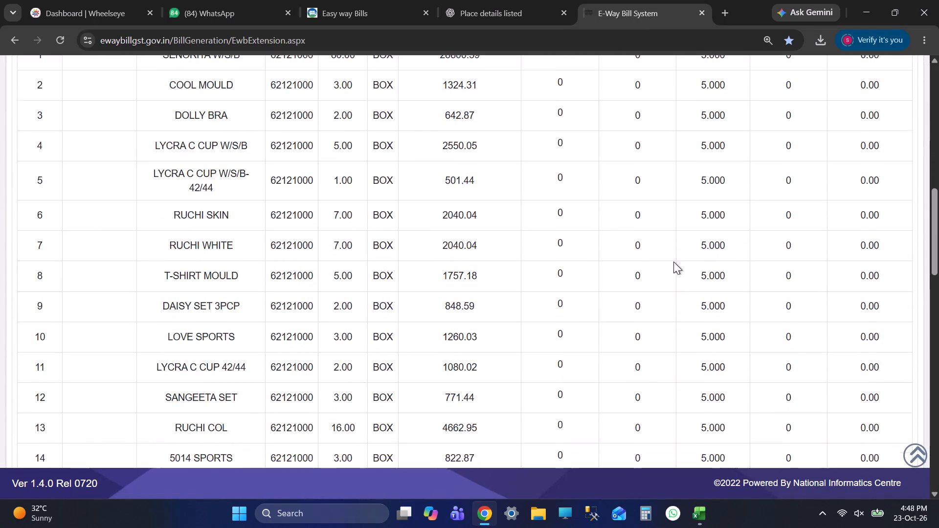
scroll(673, 262, down, 11)
scroll(674, 303, up, 1)
scroll(674, 304, down, 1)
scroll(584, 329, down, 4)
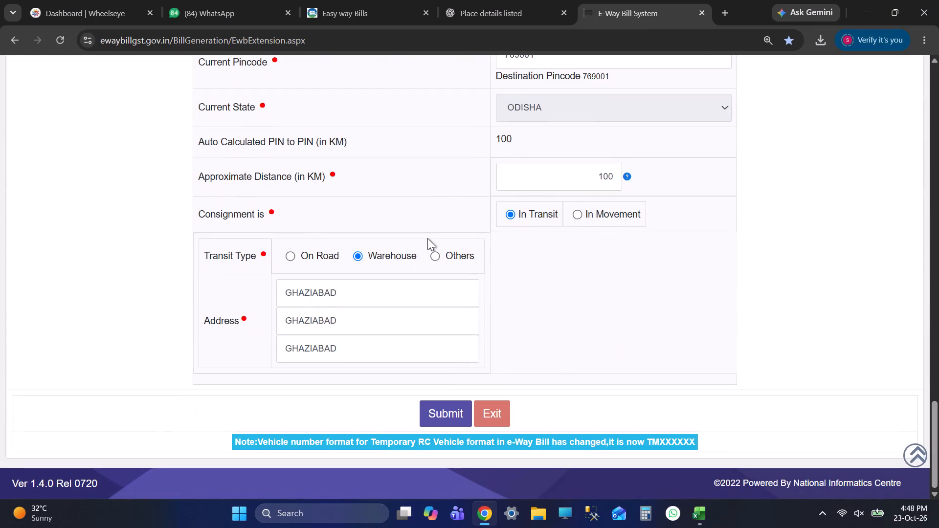
click(399, 288)
key(ctrl+a)
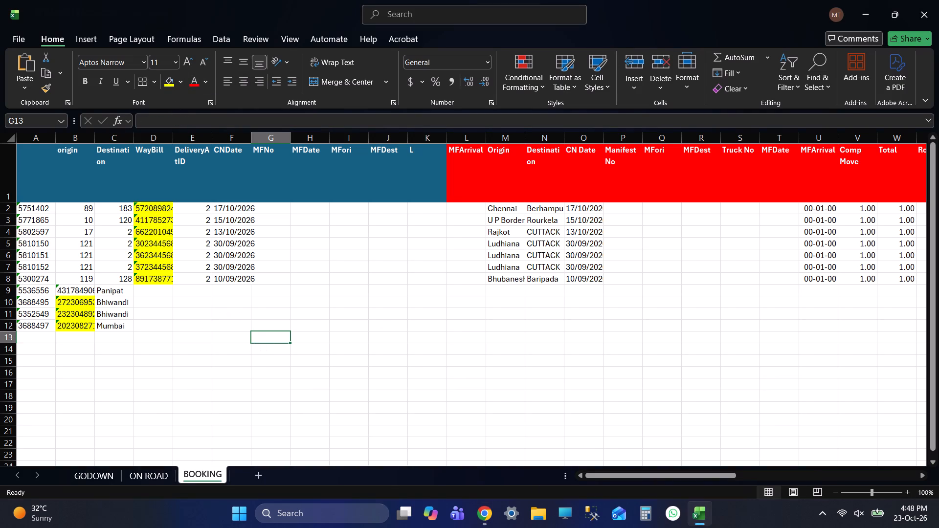
click(72, 291)
key(ctrl+c)
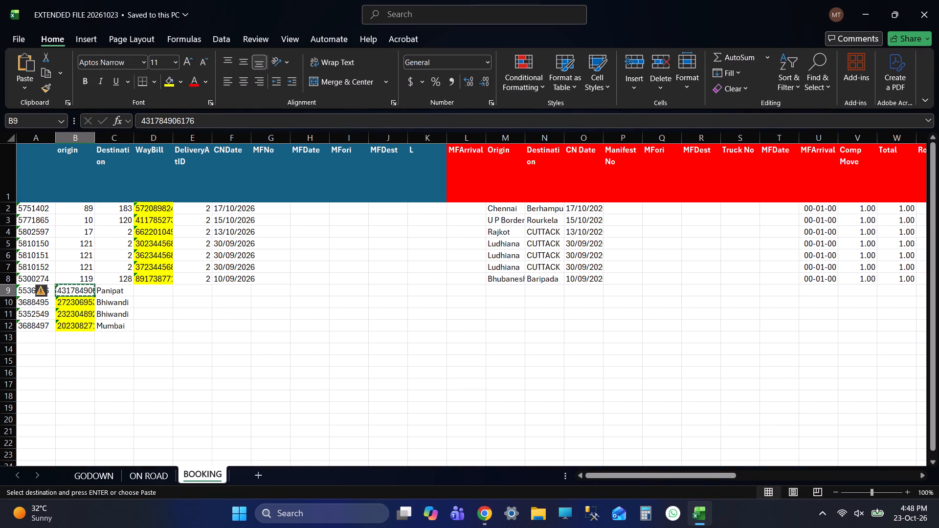
Switch back to Chrome, exit the printed bill to the main dashboard and expand the e-Waybill options.
key(alt+Tab)
scroll(387, 292, down, 2)
scroll(391, 304, up, 1)
scroll(391, 305, down, 1)
scroll(391, 306, up, 1)
scroll(391, 306, down, 11)
scroll(460, 363, up, 1)
scroll(460, 365, down, 2)
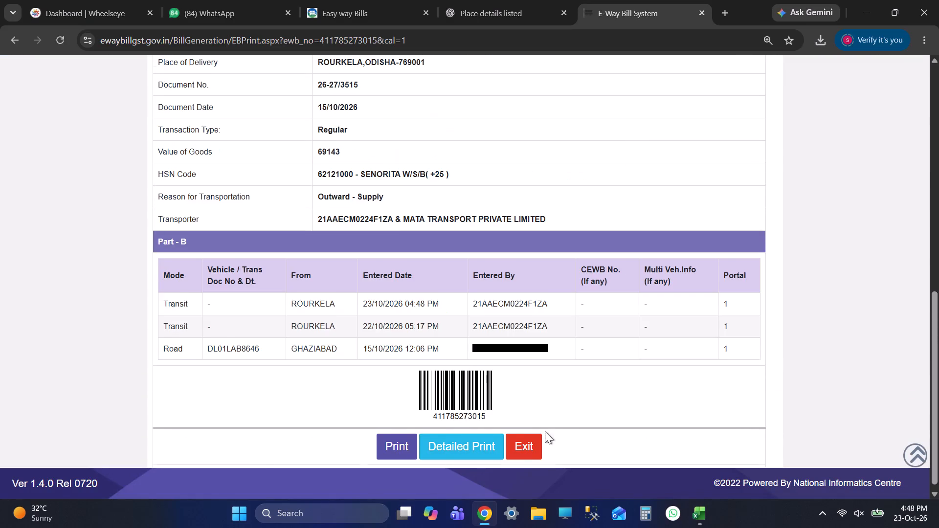
click(528, 433)
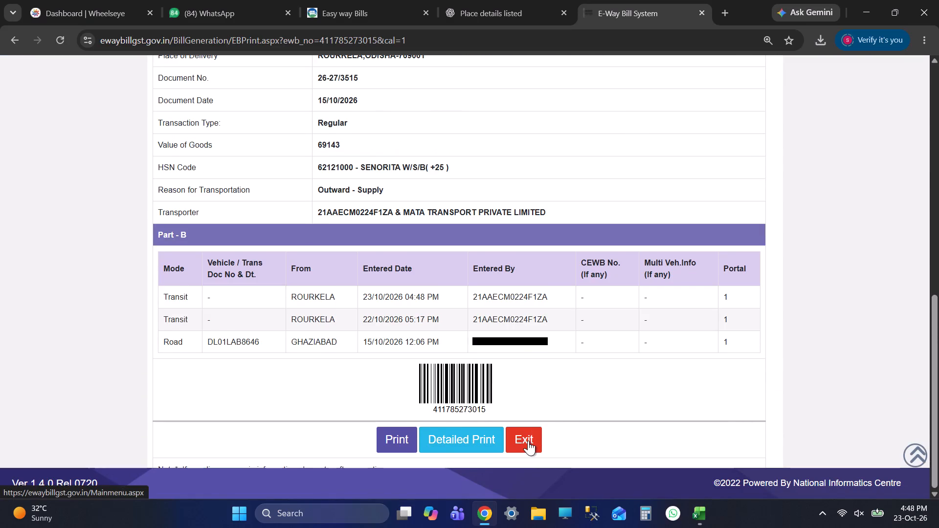
click(528, 440)
click(98, 166)
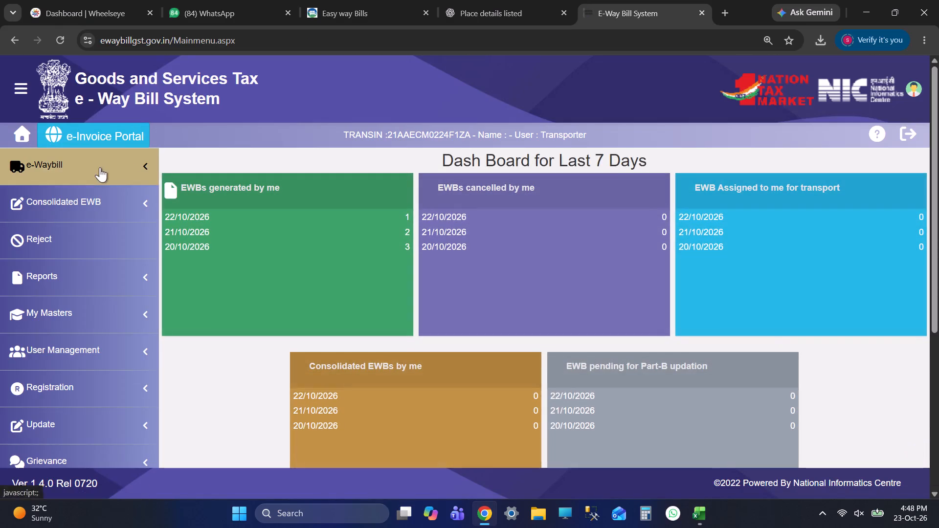